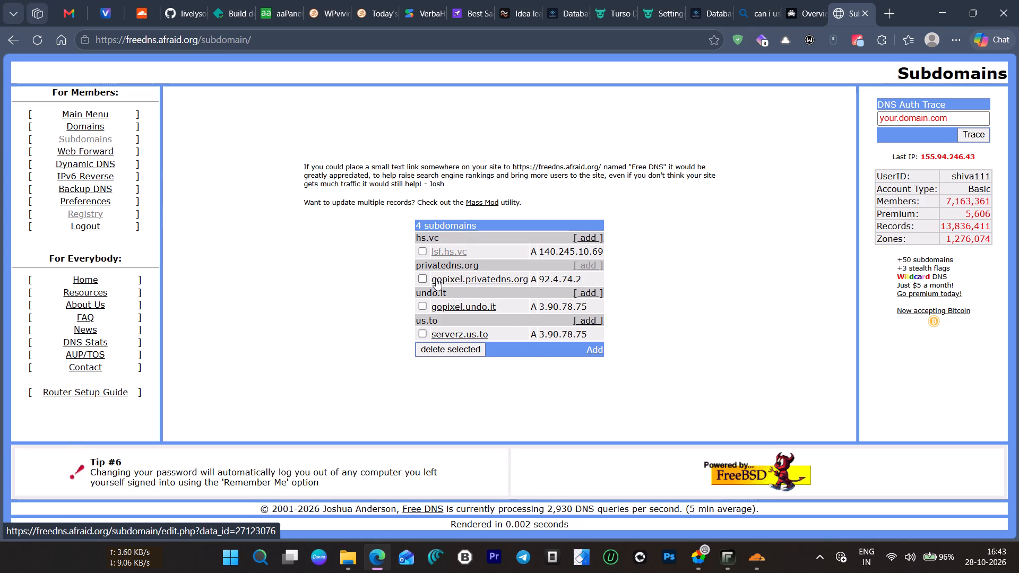
pyautogui.moveTo(430, 279); pyautogui.dragTo(465, 279)
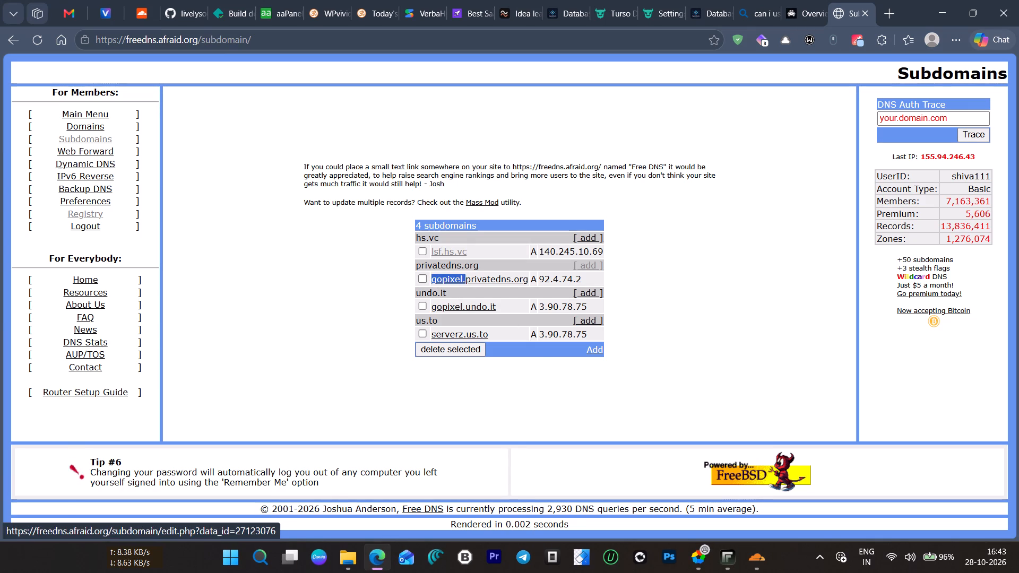
pyautogui.moveTo(465, 279); pyautogui.dragTo(526, 279)
pyautogui.hotkey('ctrl', 'c')
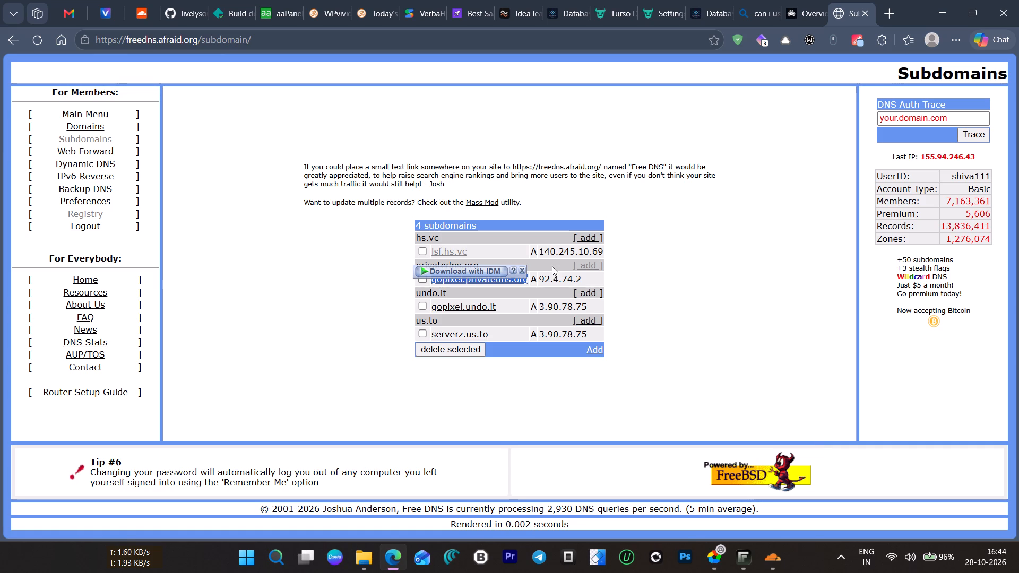
pyautogui.moveTo(542, 280); pyautogui.dragTo(577, 281)
pyautogui.moveTo(582, 281); pyautogui.dragTo(541, 280)
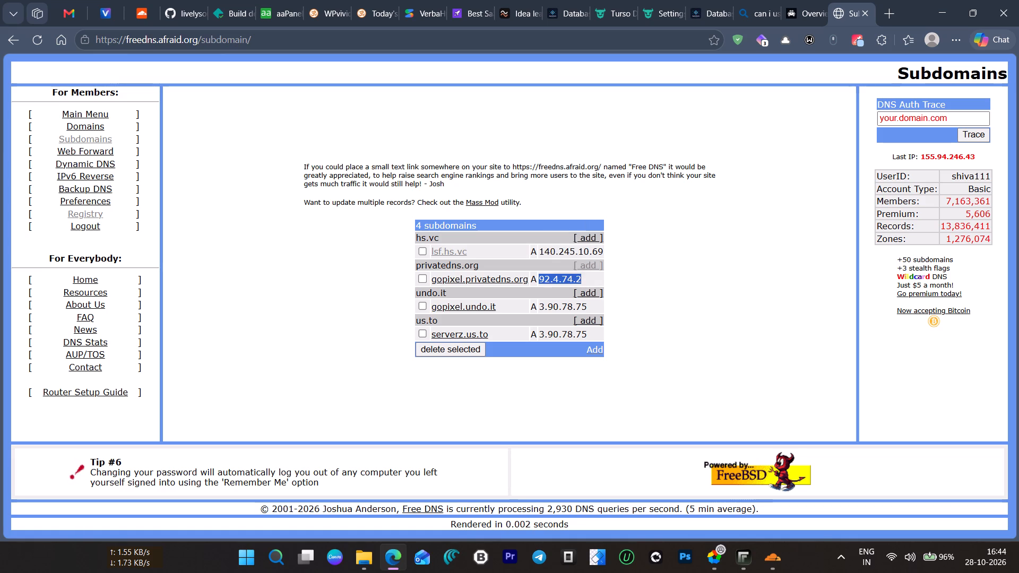
pyautogui.hotkey('ctrl', 'c')
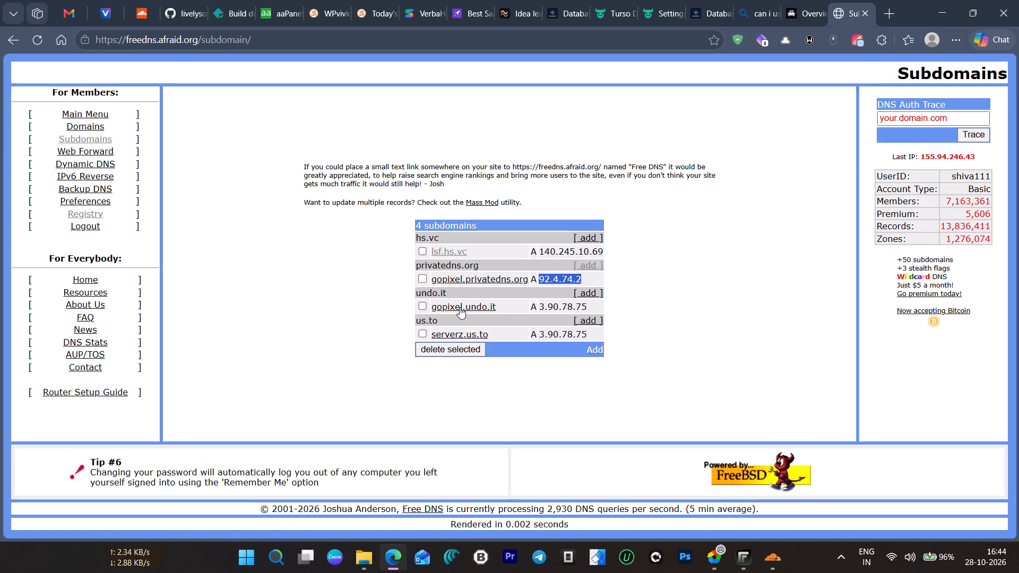
pyautogui.click(460, 307)
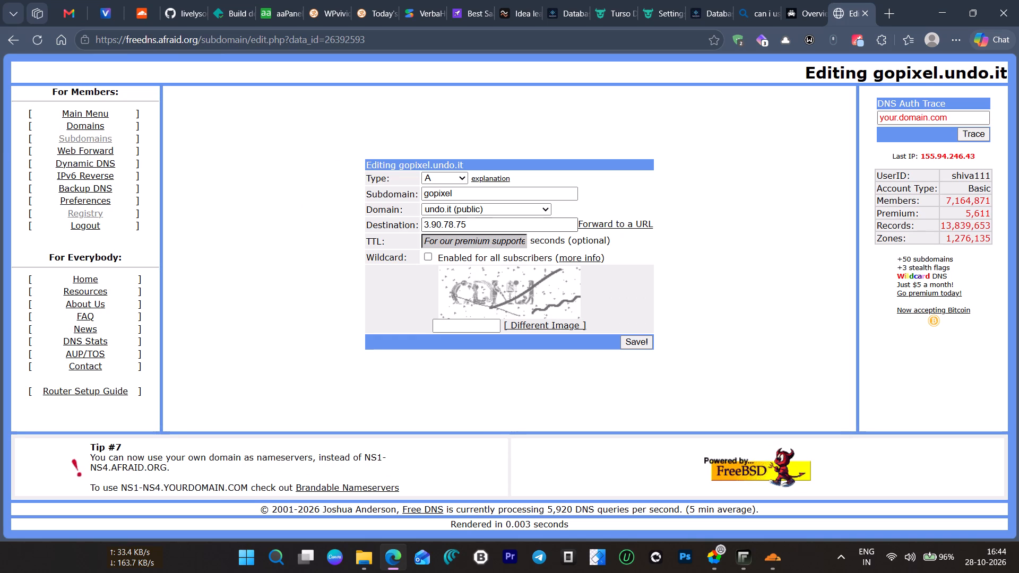
pyautogui.moveTo(493, 225); pyautogui.dragTo(221, 249)
pyautogui.hotkey('ctrl', 'v')
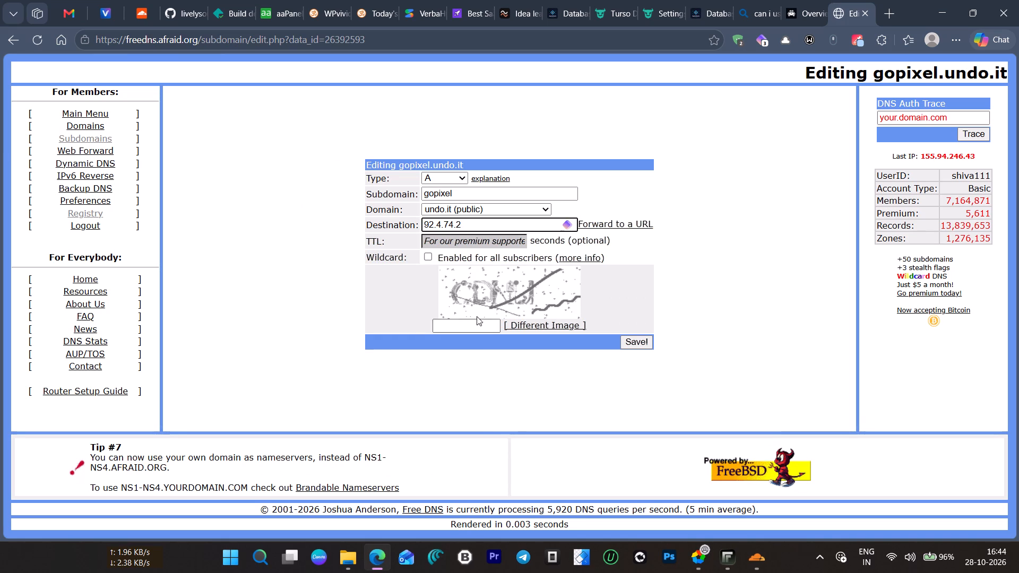
# Request a more readable verification image, enter its characters, and save the gopixel.undo.it record.
pyautogui.click(543, 323)
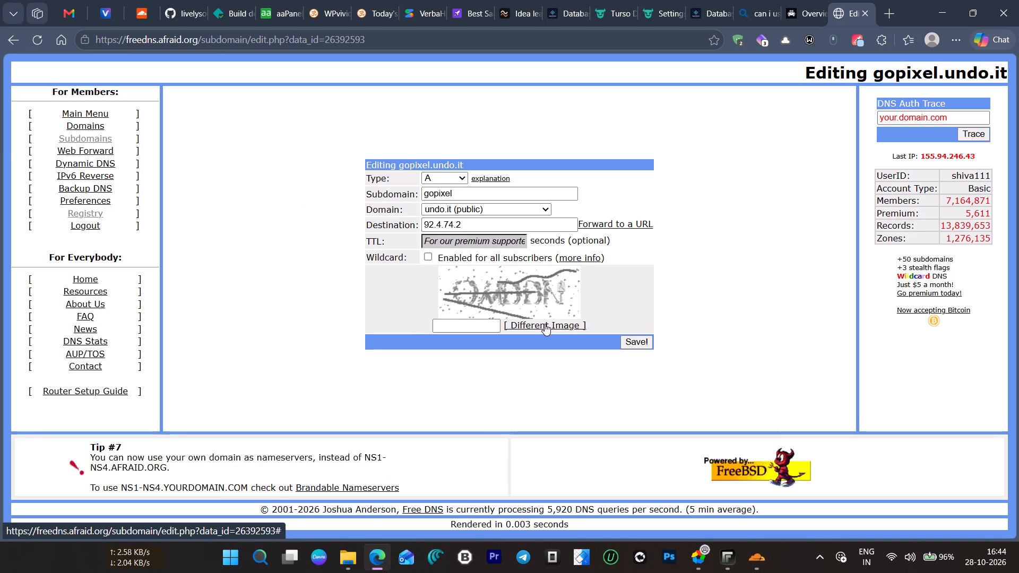
pyautogui.click(545, 324)
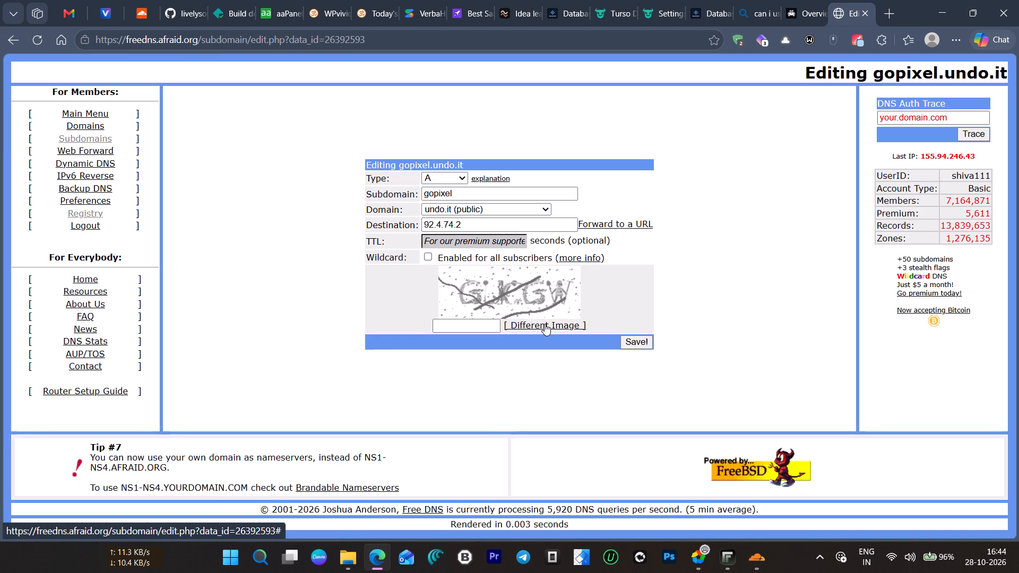
pyautogui.click(545, 324)
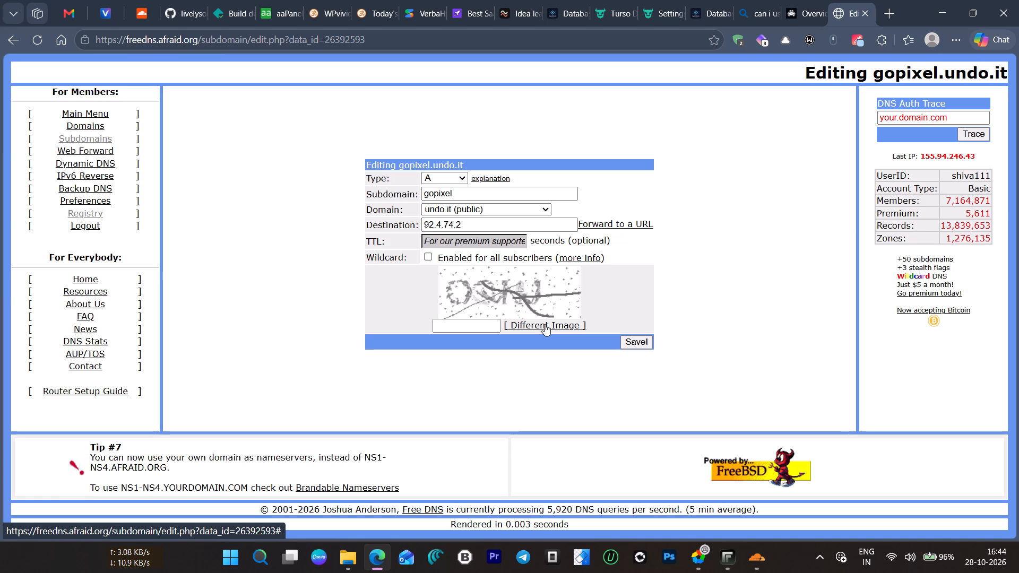
pyautogui.click(462, 323)
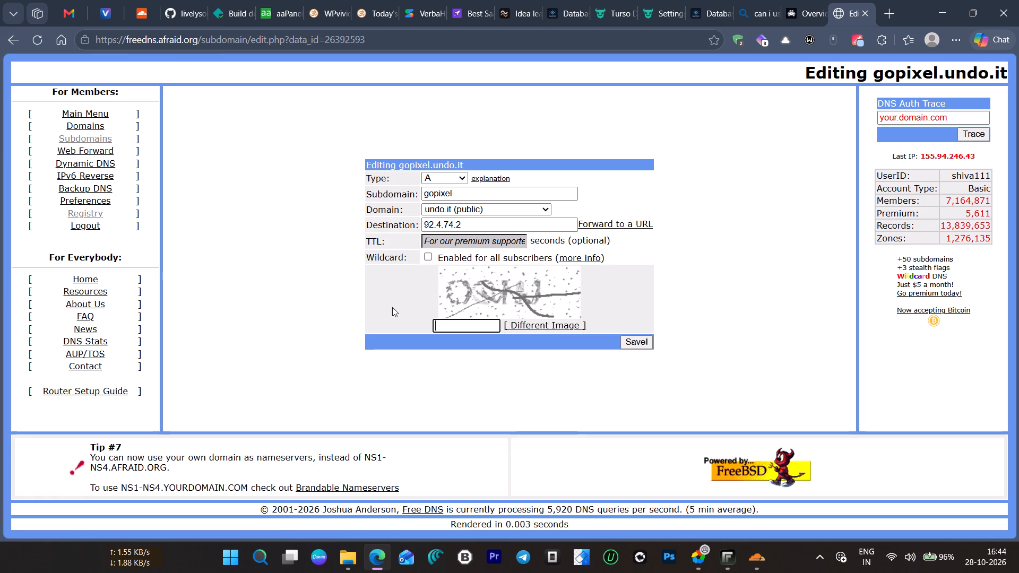
pyautogui.write('OQNJ')
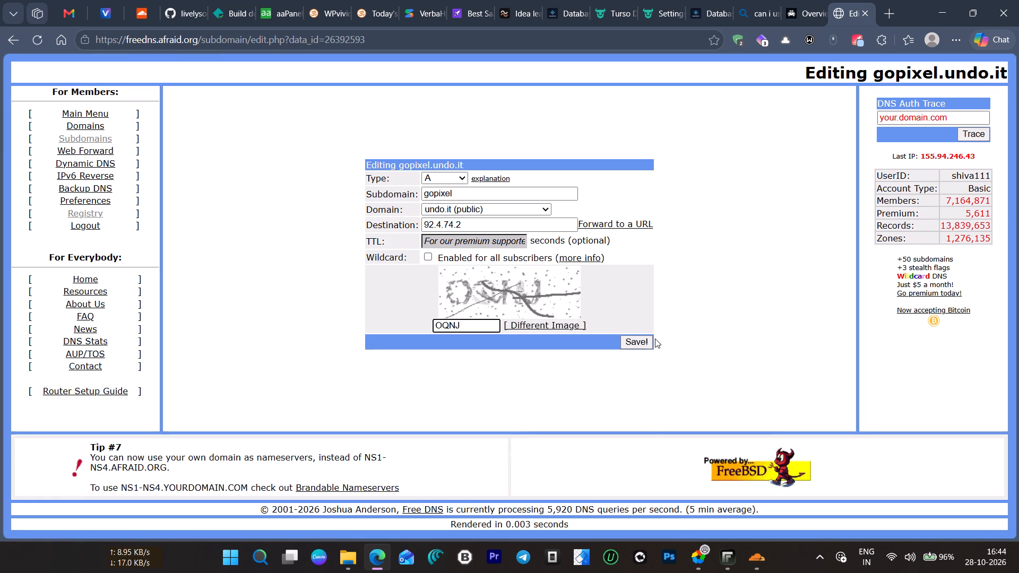
pyautogui.click(636, 341)
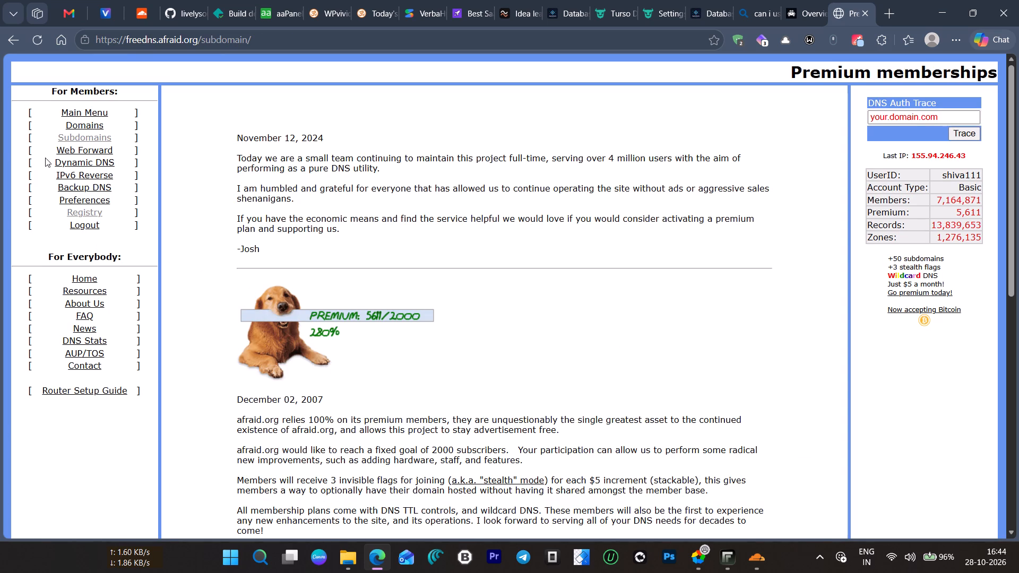
# Copy gopixel.undo.it from the FreeDNS subdomain list and enter it as the new WordPress site's domain in aaPanel, without leading spaces.
pyautogui.click(84, 135)
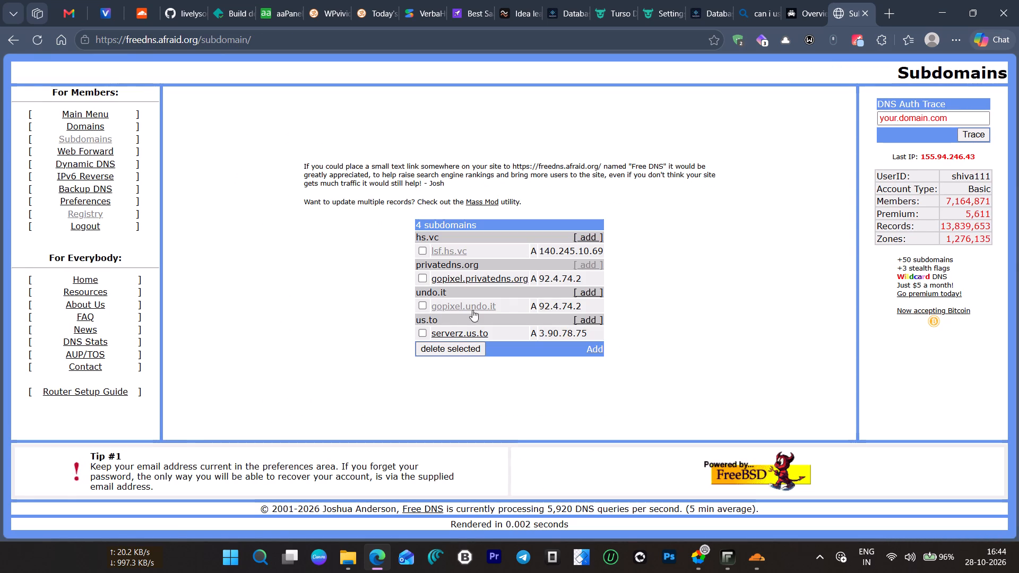
pyautogui.moveTo(507, 308); pyautogui.dragTo(428, 305)
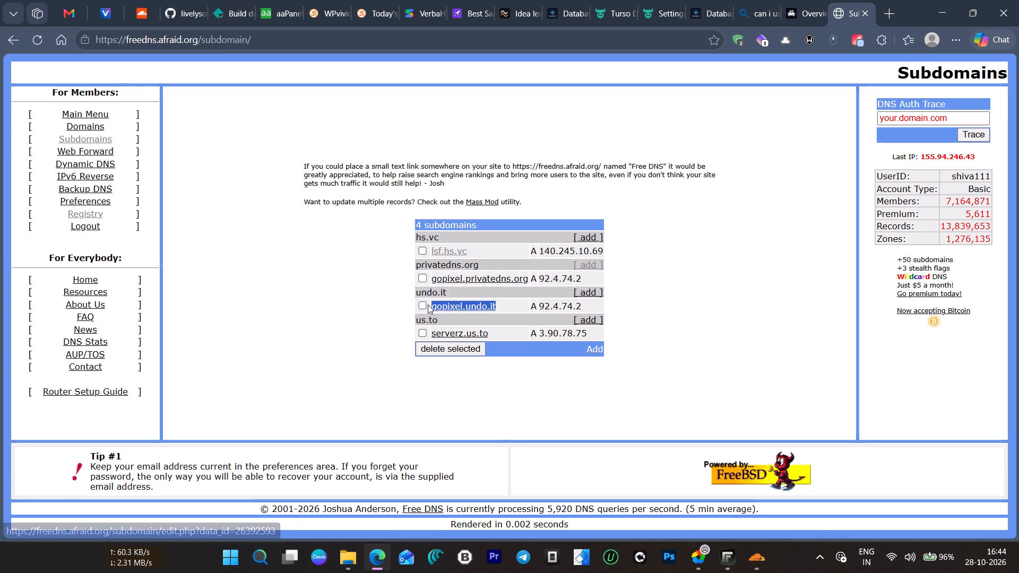
pyautogui.moveTo(428, 305); pyautogui.dragTo(428, 304)
pyautogui.hotkey('ctrl', 'c')
pyautogui.click(937, 0)
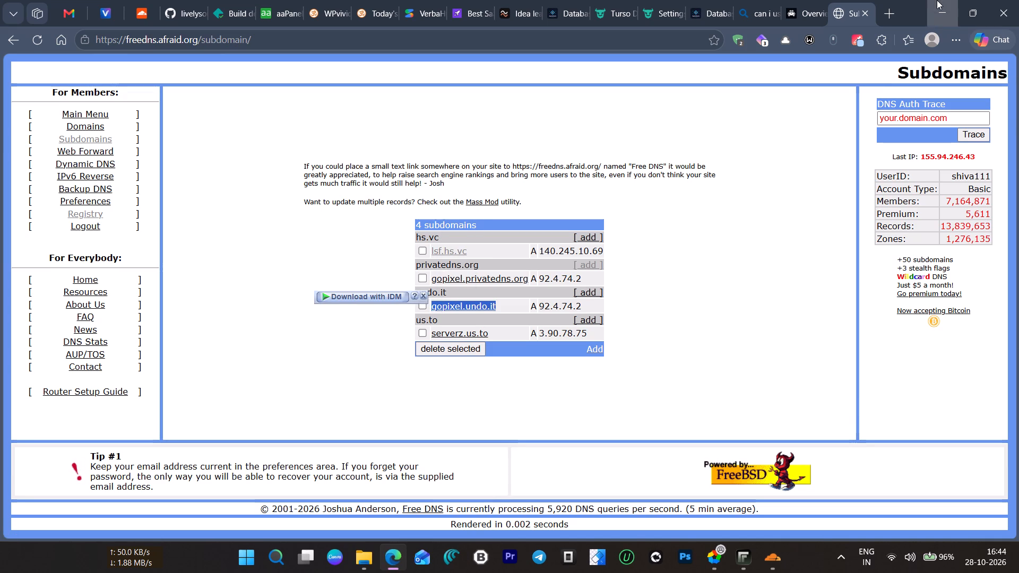
pyautogui.click(405, 221)
pyautogui.hotkey('ctrl', 'v')
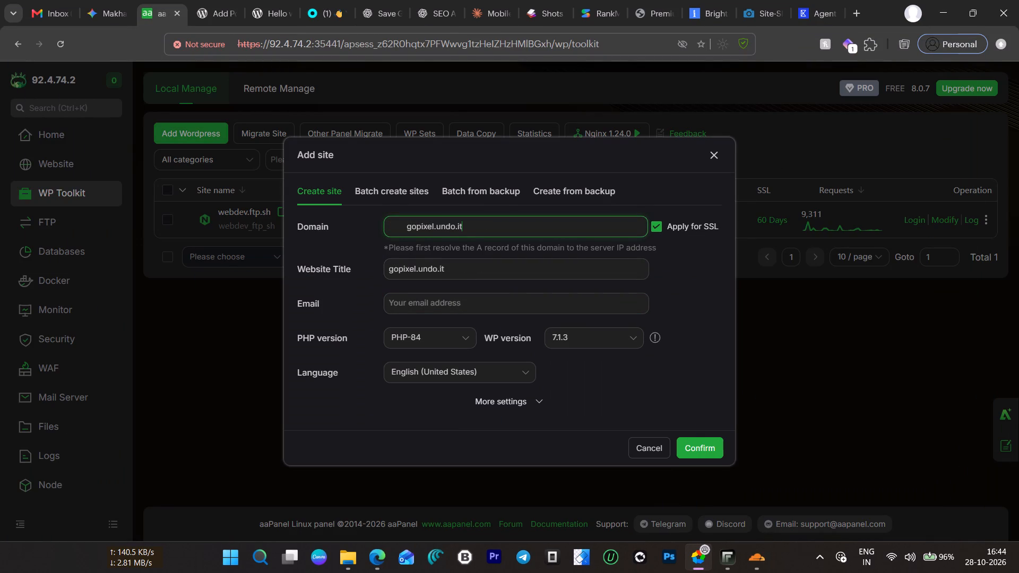
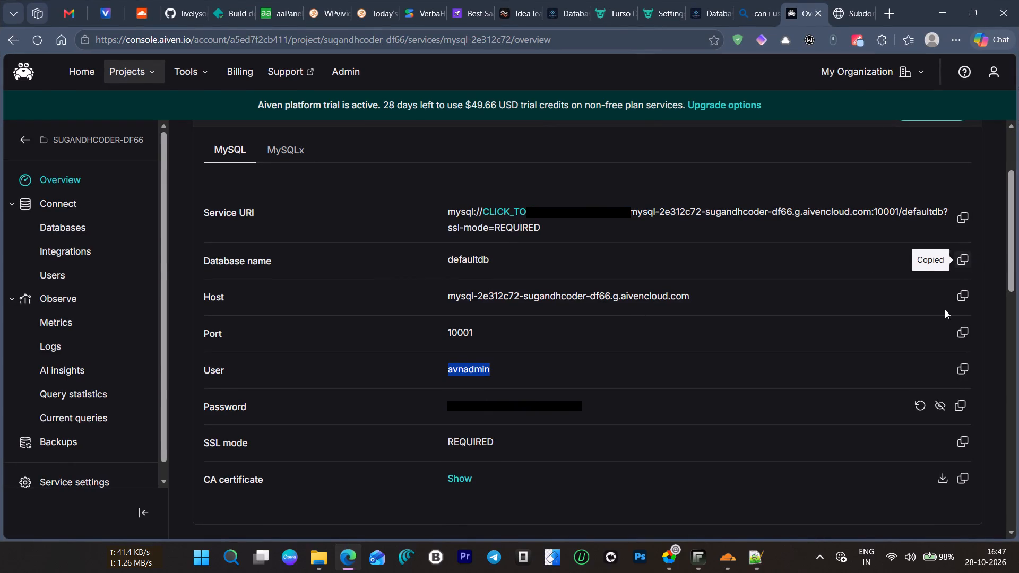
pyautogui.click(764, 554)
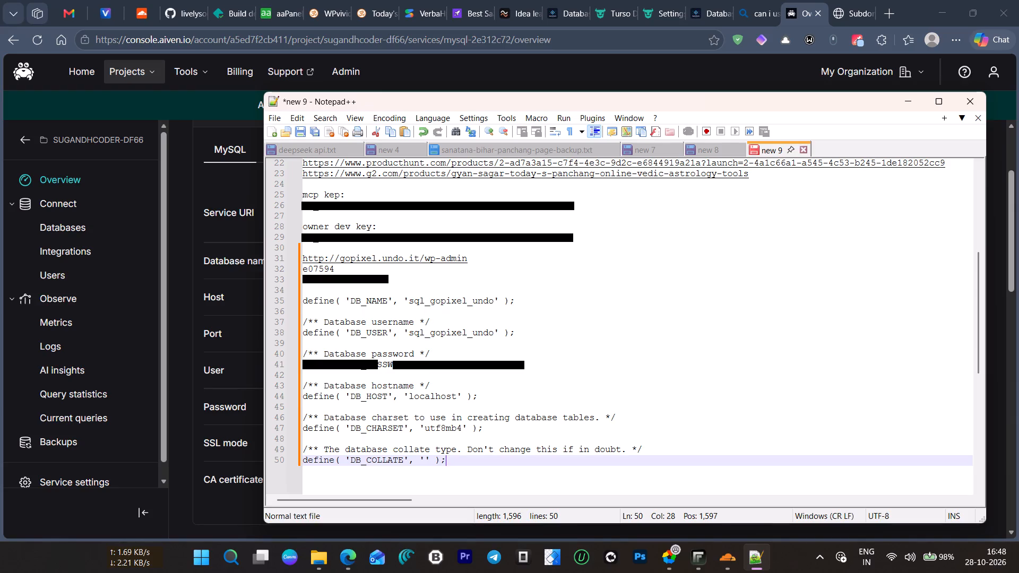
pyautogui.moveTo(409, 301); pyautogui.dragTo(492, 303)
pyautogui.hotkey('ctrl', 'v')
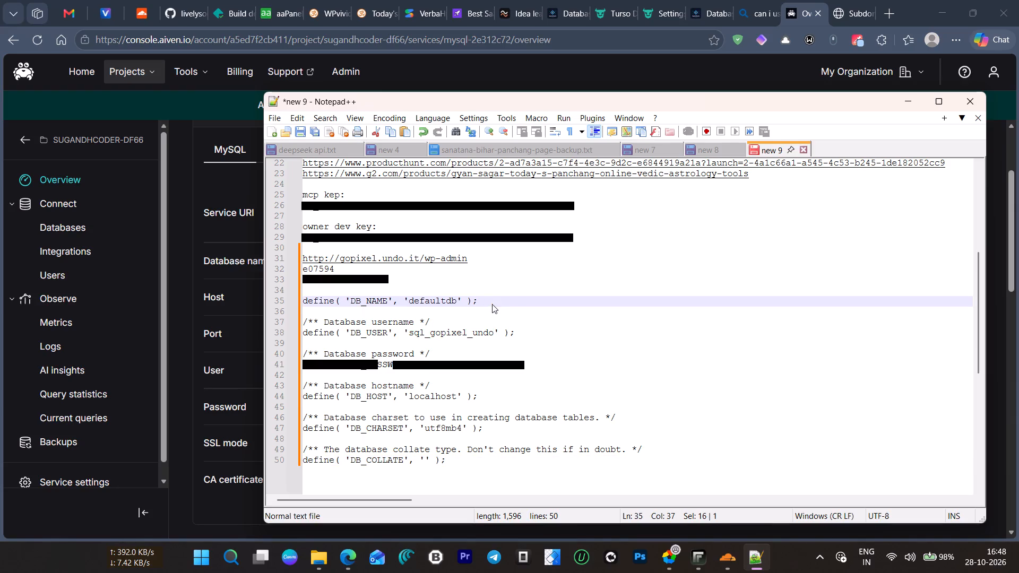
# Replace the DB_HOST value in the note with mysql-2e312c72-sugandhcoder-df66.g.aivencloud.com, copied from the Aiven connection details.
pyautogui.click(352, 555)
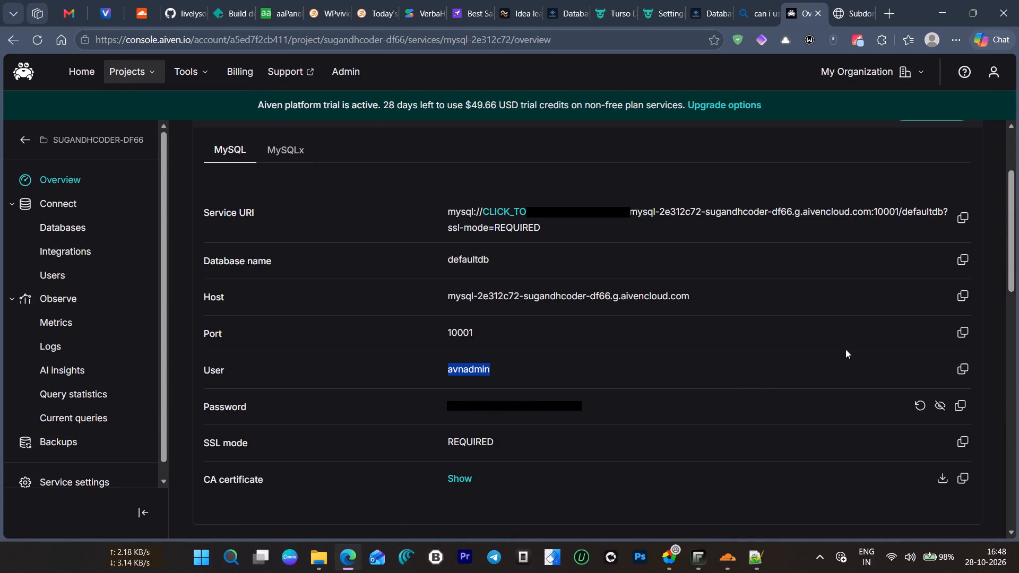
pyautogui.click(964, 297)
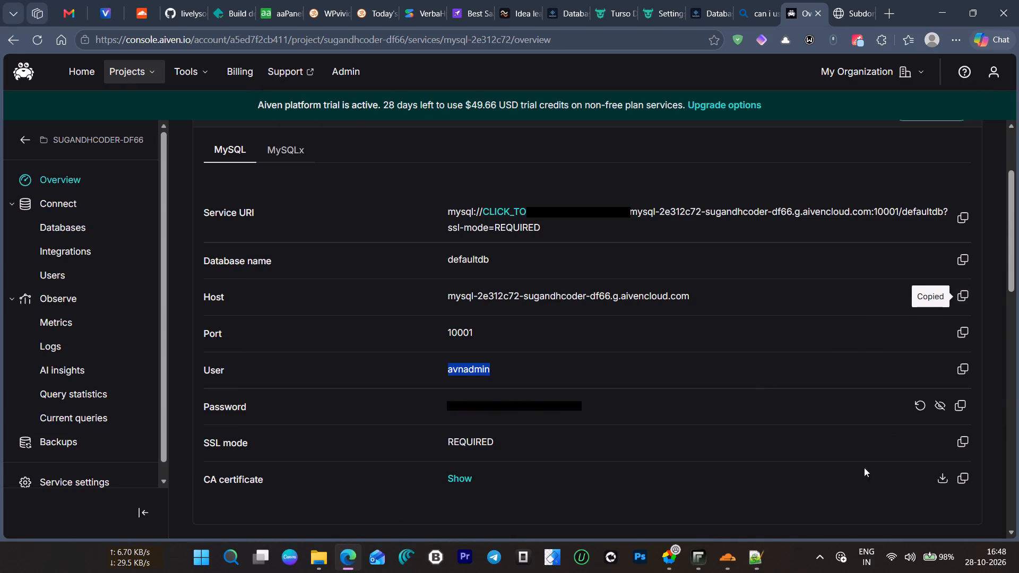
pyautogui.click(758, 554)
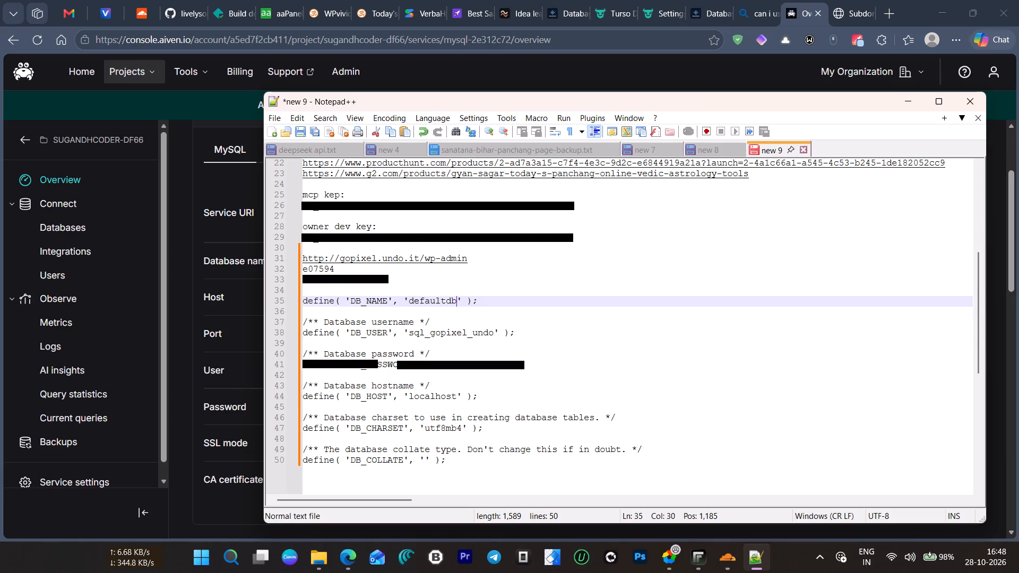
pyautogui.moveTo(409, 395); pyautogui.dragTo(437, 393)
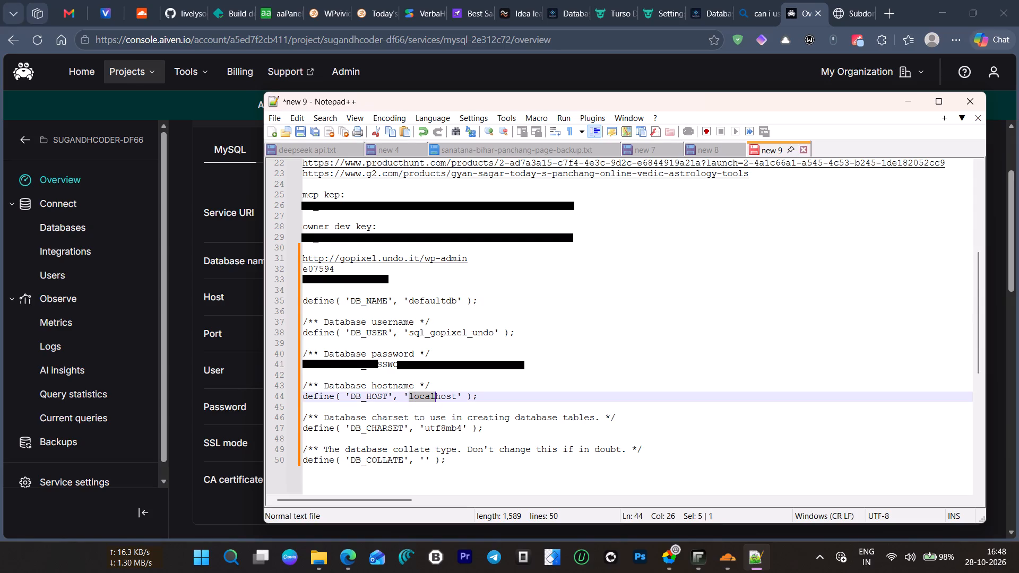
pyautogui.moveTo(437, 393); pyautogui.dragTo(455, 394)
pyautogui.hotkey('ctrl', 'v')
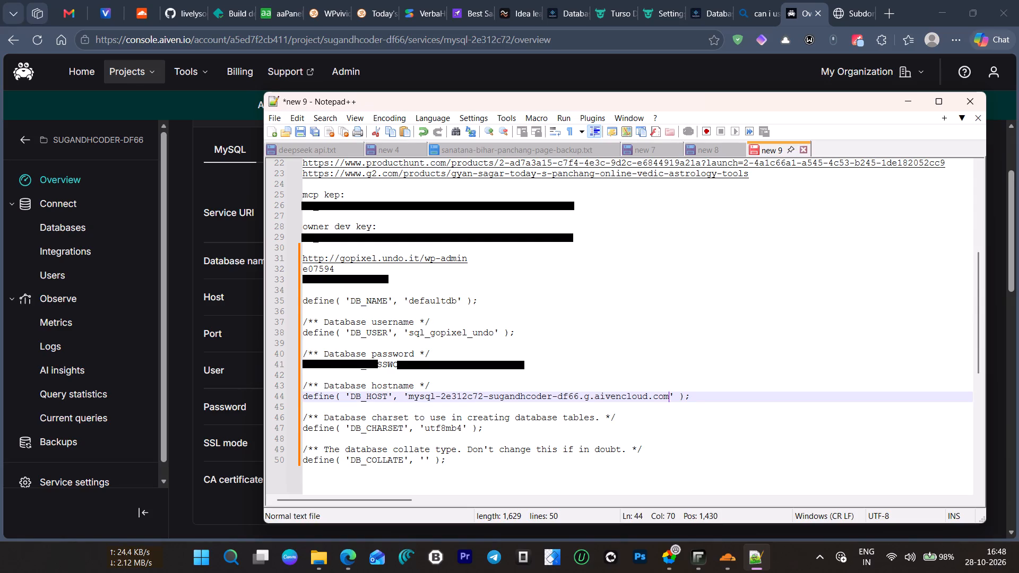
# Replace the database password in the note with the Aiven service password, and set DB_USER to avnadmin.
pyautogui.click(353, 560)
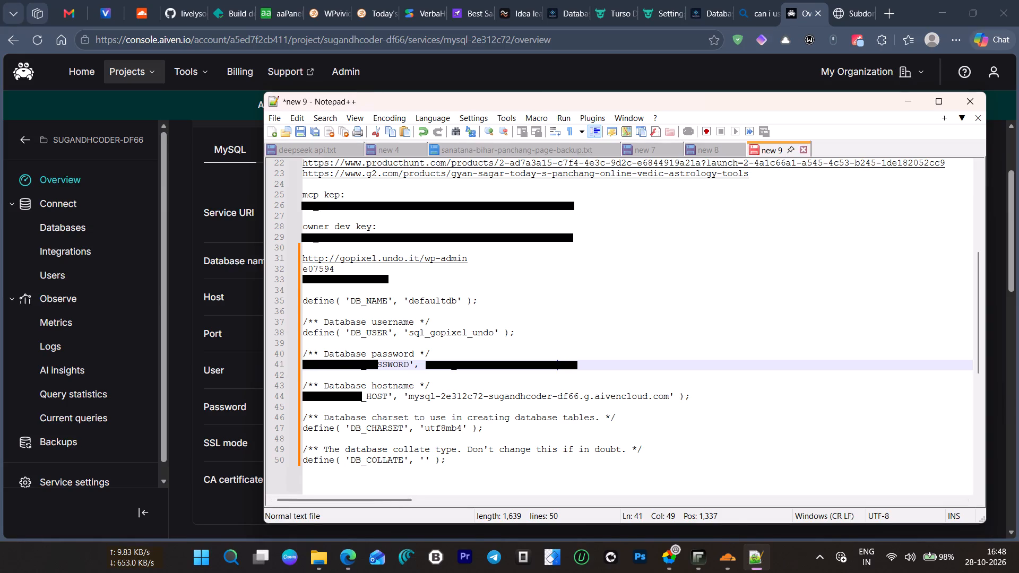
pyautogui.moveTo(409, 335); pyautogui.dragTo(463, 334)
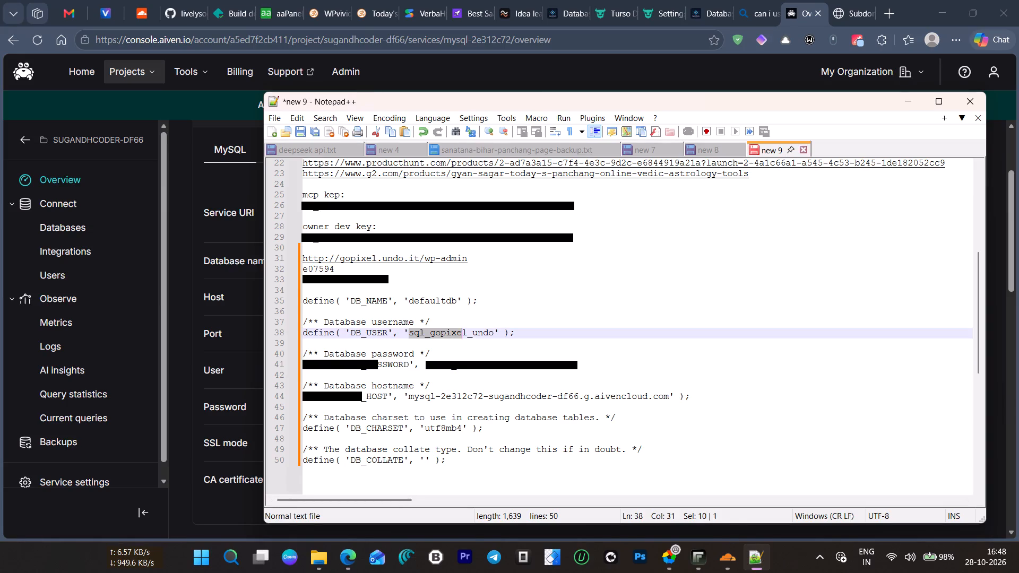
pyautogui.moveTo(463, 334); pyautogui.dragTo(493, 335)
pyautogui.hotkey('ctrl', 'v')
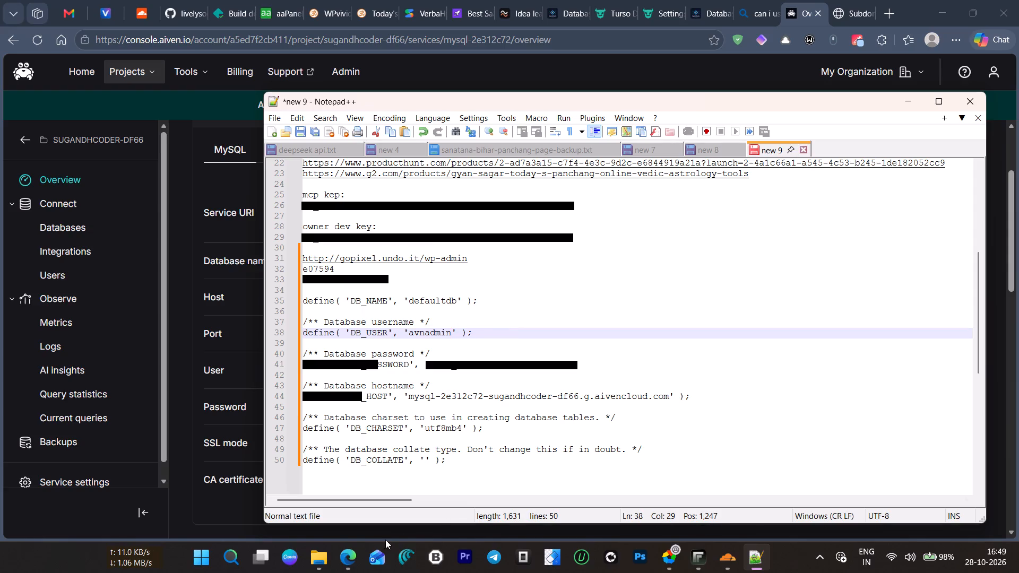
# Examine the Aiven MySQL service's connection details, including its SSL mode and CA certificate.
pyautogui.click(345, 557)
pyautogui.scroll(-2, 804, 340)
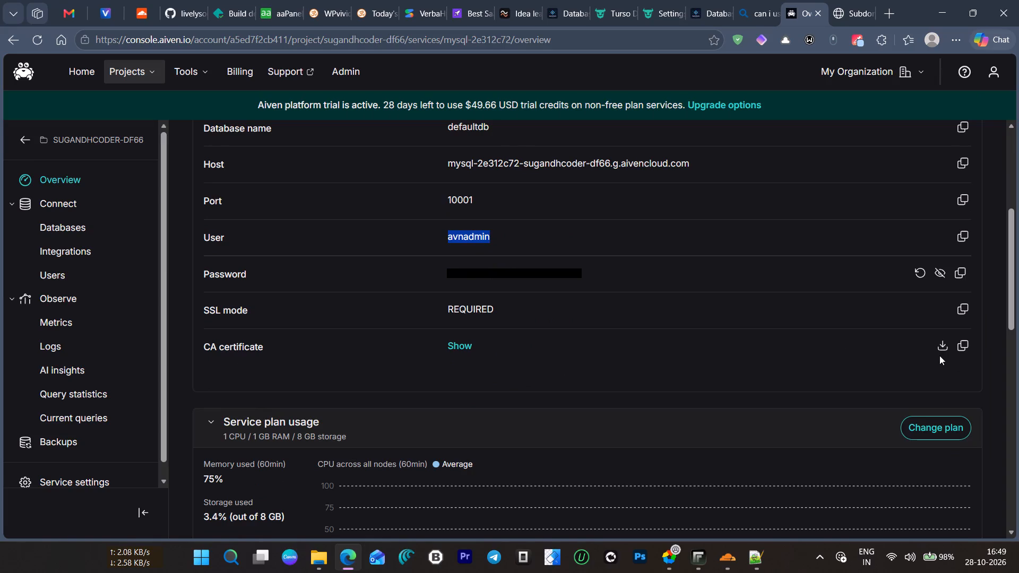
pyautogui.click(465, 350)
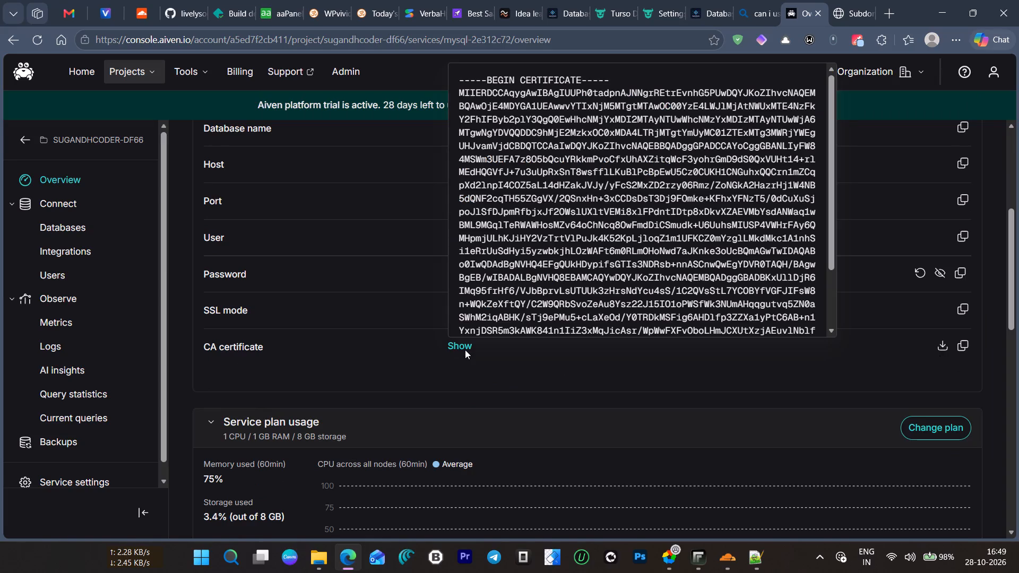
pyautogui.click(547, 379)
pyautogui.scroll(1, 547, 379)
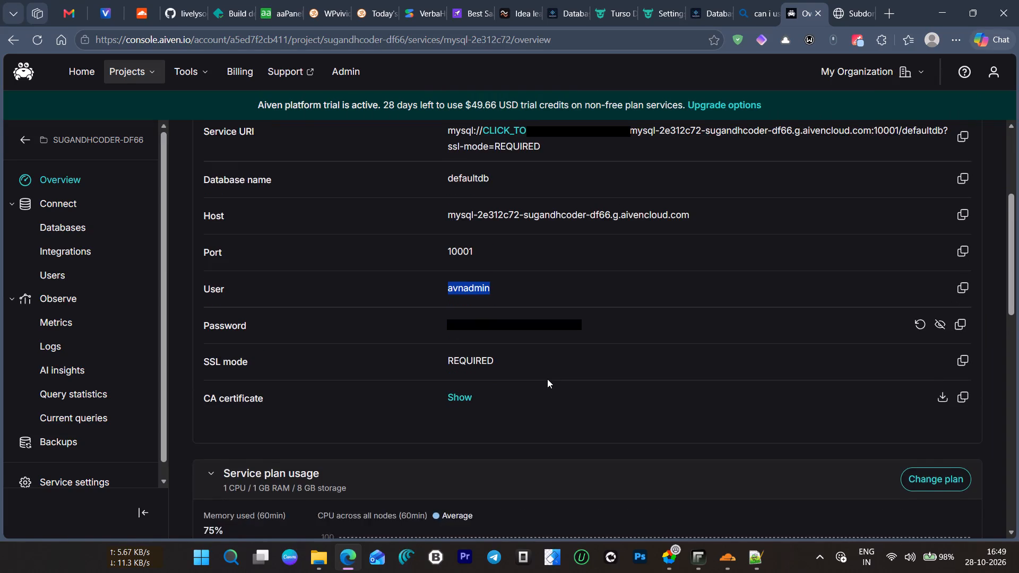
pyautogui.scroll(1, 548, 379)
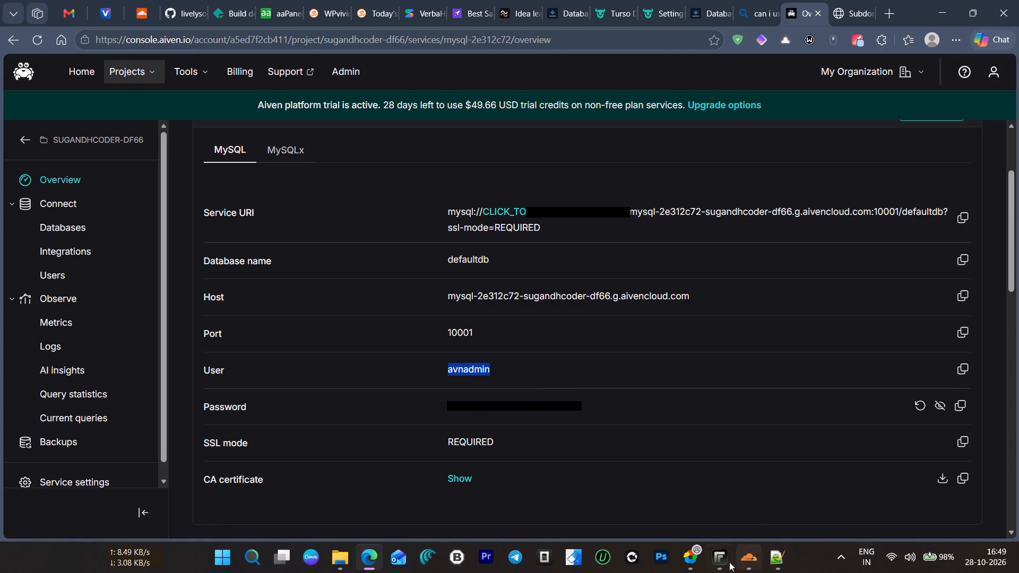
# Copy the DB_NAME through DB_COLLATE definitions from the "new 9" note and return to the matching block's end in wp-config.php in Ulaa.
pyautogui.click(726, 562)
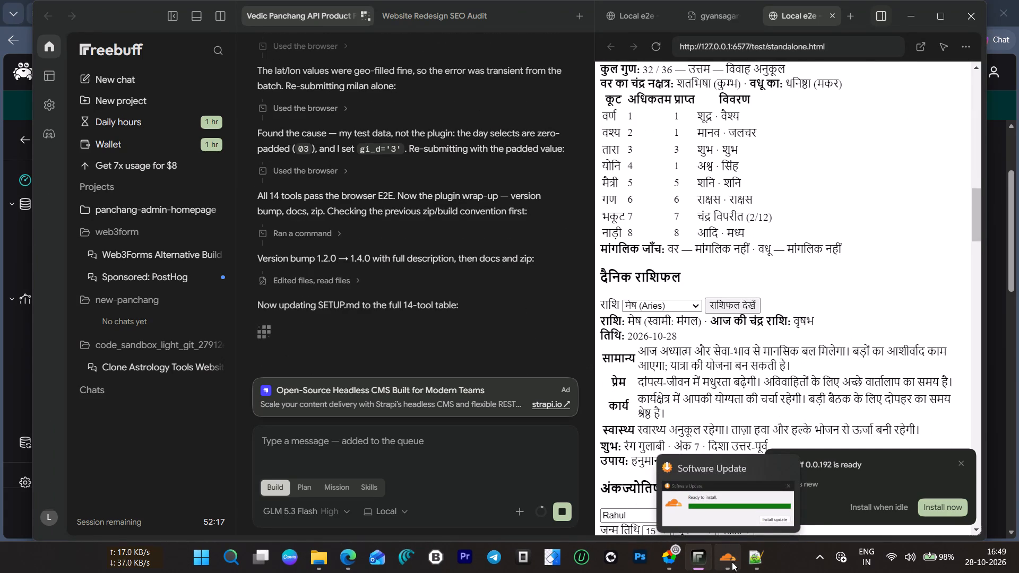
pyautogui.click(672, 559)
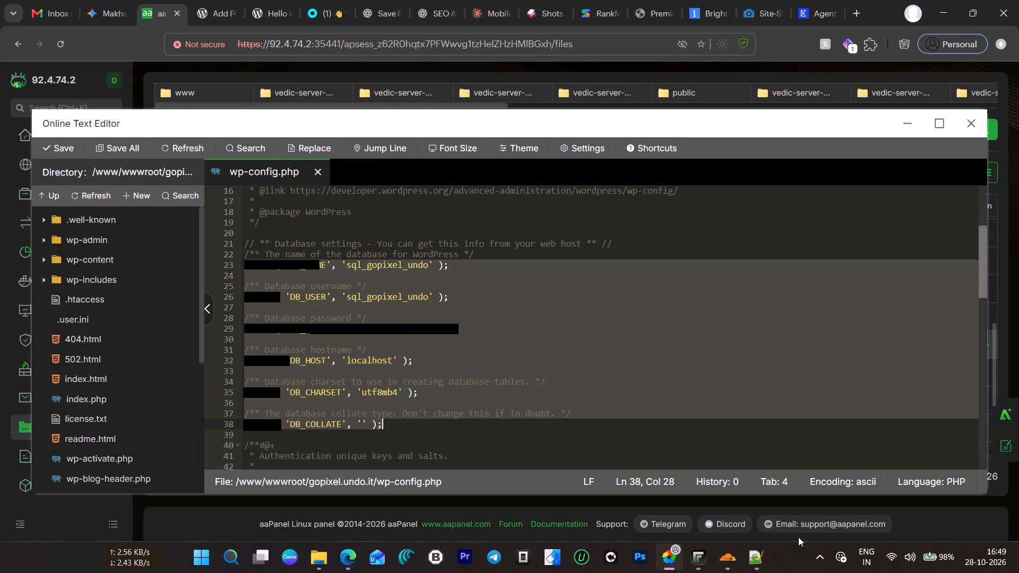
pyautogui.click(761, 568)
pyautogui.moveTo(453, 458); pyautogui.dragTo(452, 458)
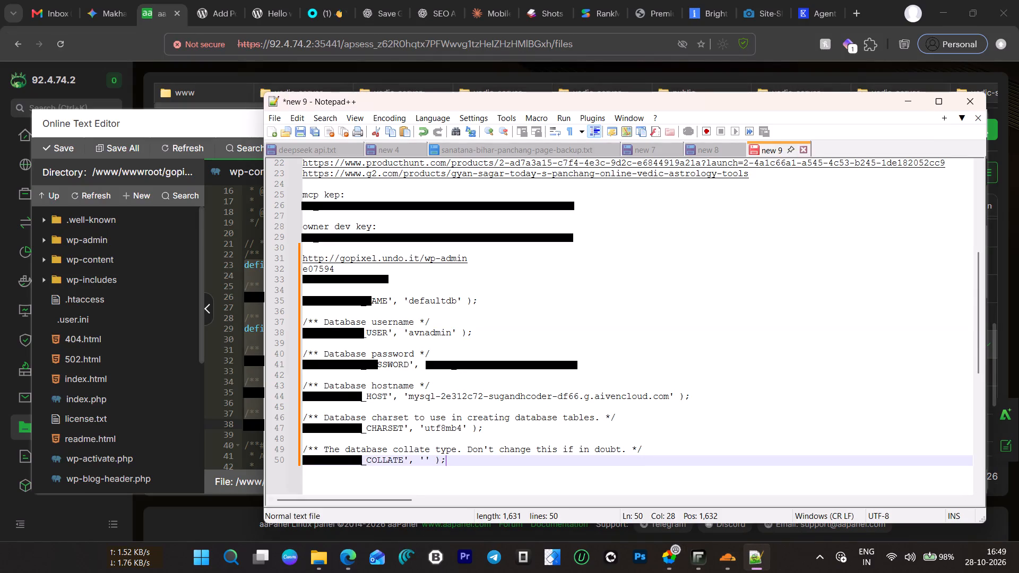
pyautogui.moveTo(452, 458); pyautogui.dragTo(262, 301)
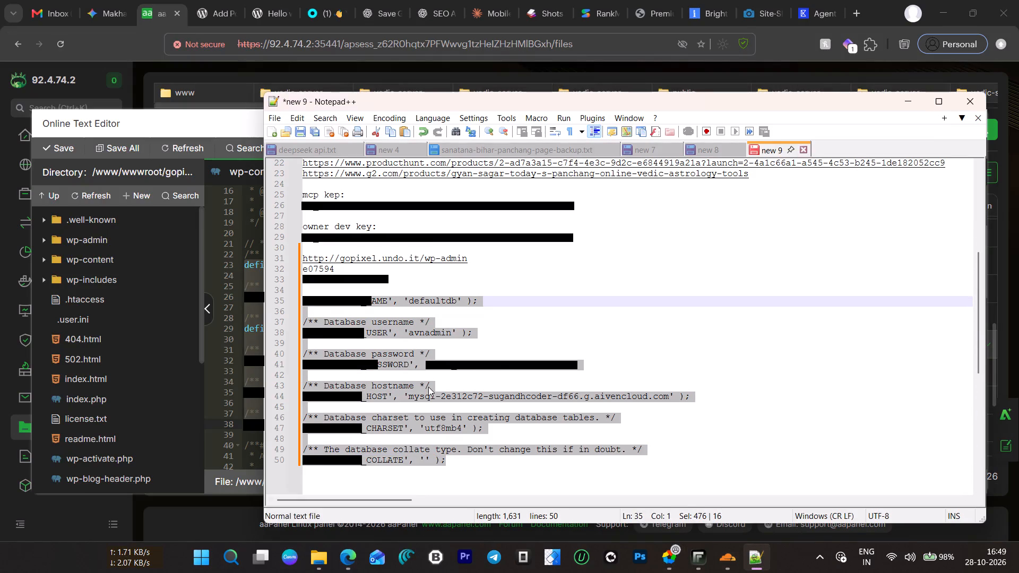
pyautogui.hotkey('ctrl', 'c')
pyautogui.click(910, 95)
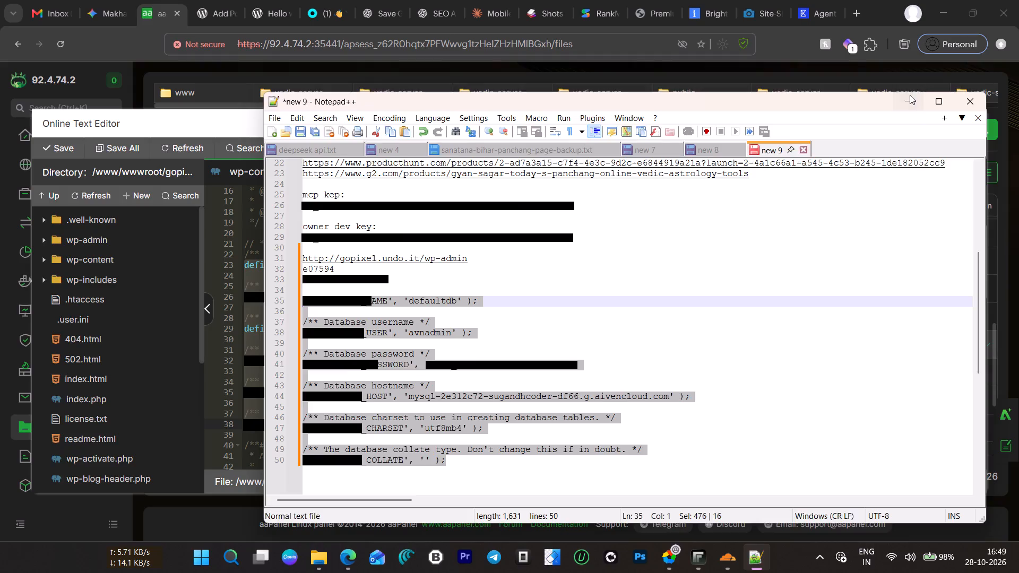
pyautogui.click(388, 428)
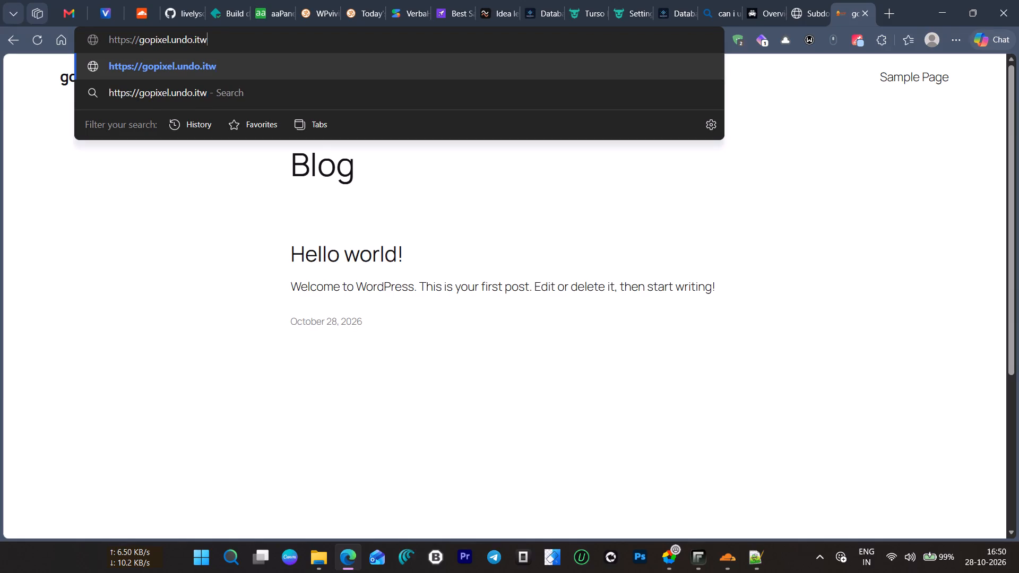
pyautogui.press('BackSpace')
pyautogui.write('/wp-')
pyautogui.write('login.php')
pyautogui.press('Return')
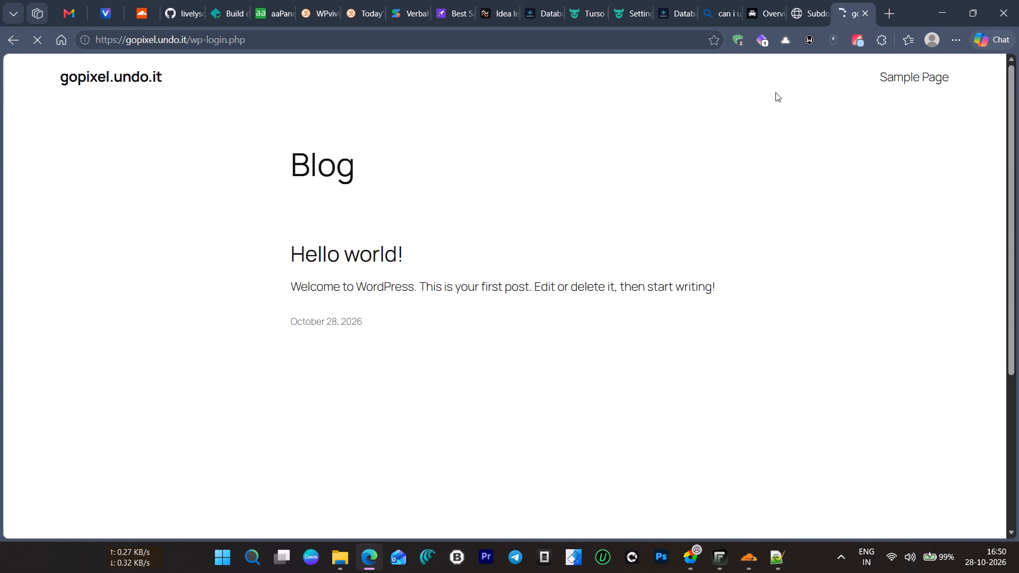
# Search the web for "rerun wordpress setup" in a new browser tab and read through the summary and results.
pyautogui.click(884, 13)
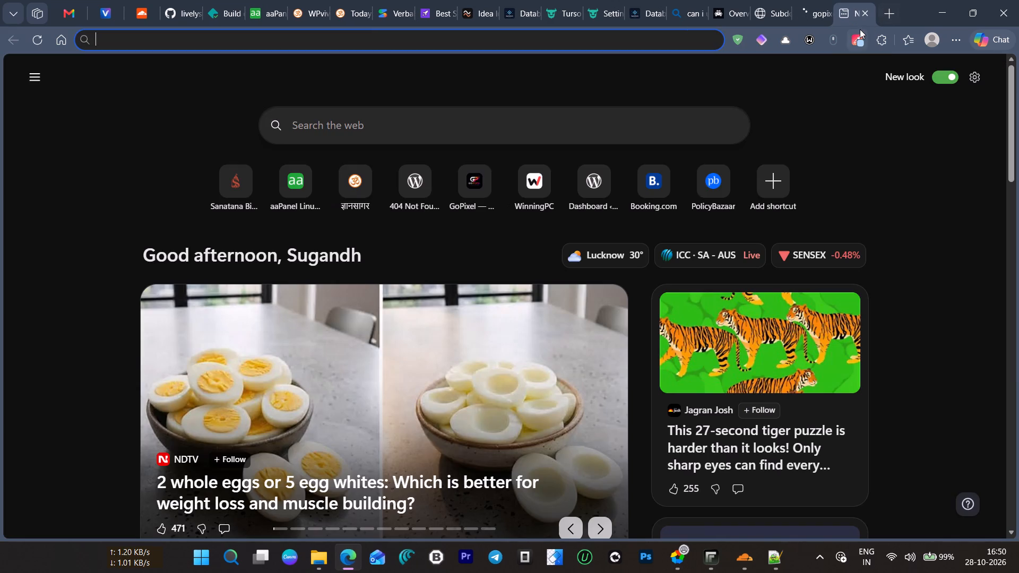
pyautogui.write('rerun wordpress setup')
pyautogui.press('Return')
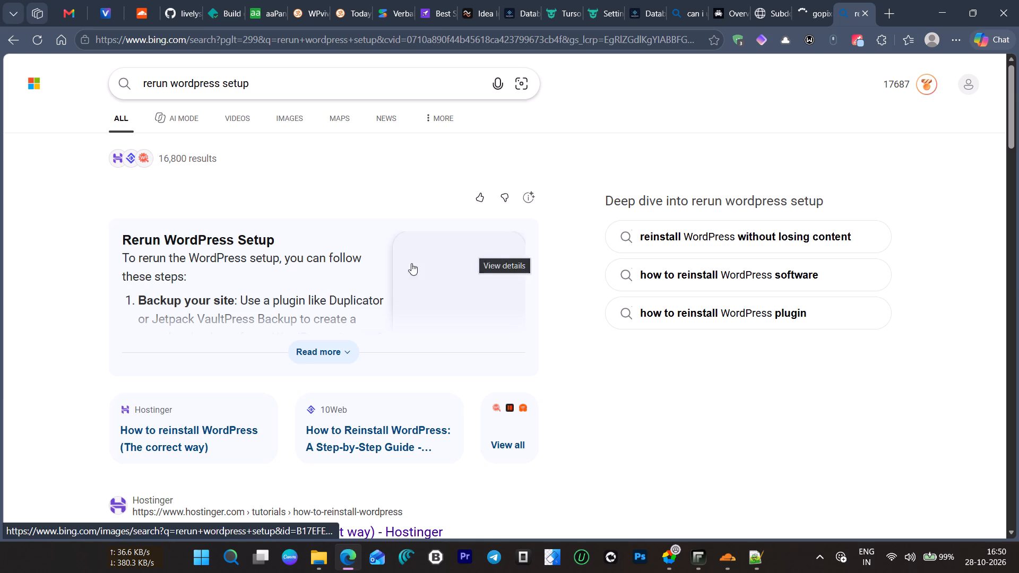
pyautogui.click(317, 351)
pyautogui.scroll(-3, 303, 302)
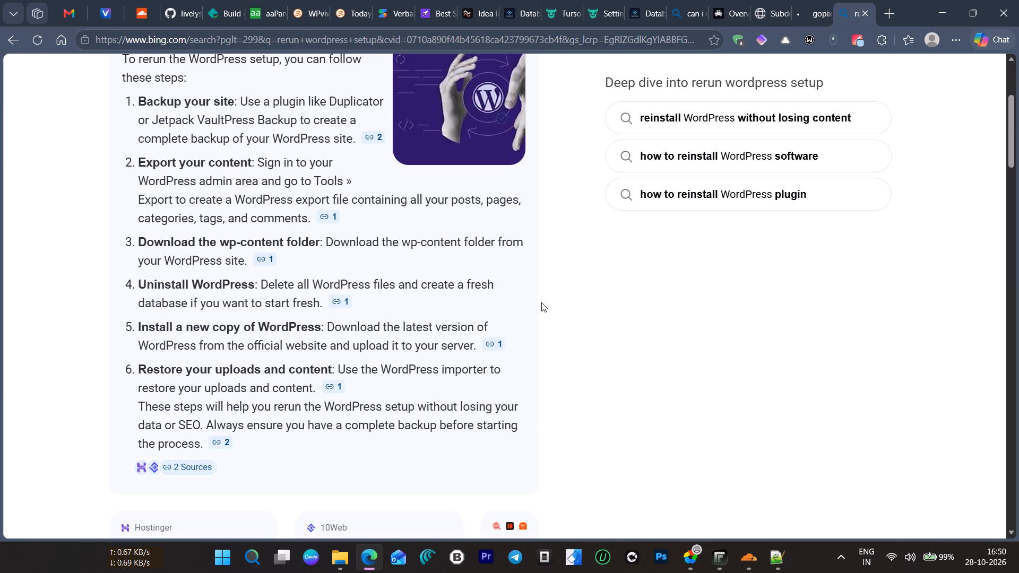
pyautogui.scroll(-6, 540, 303)
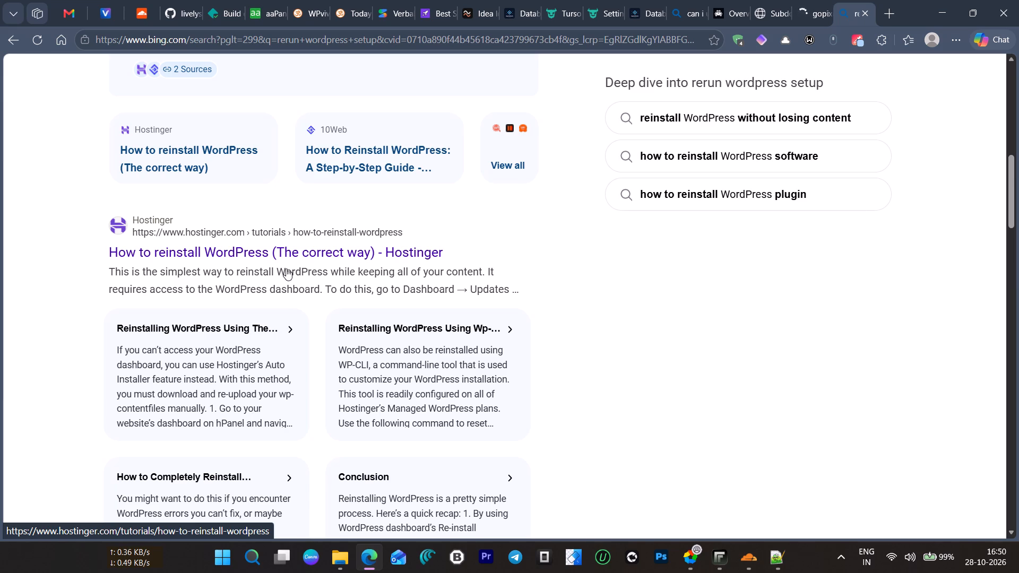
pyautogui.scroll(-4, 286, 273)
pyautogui.scroll(-4, 291, 317)
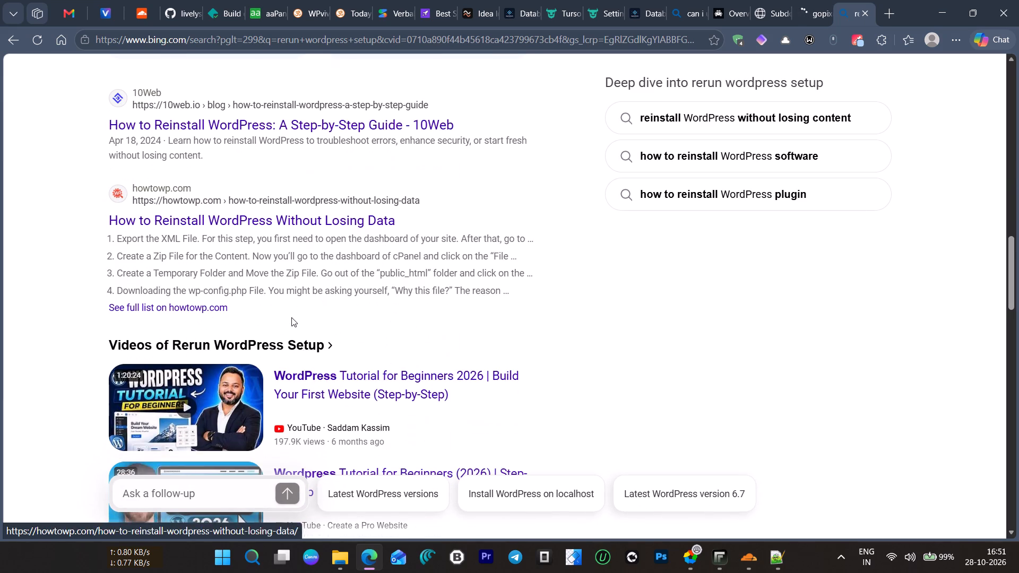
# Open 10Web's step-by-step guide to reinstalling WordPress and read its sections on preparing for reinstallation and exporting the database.
pyautogui.click(330, 117)
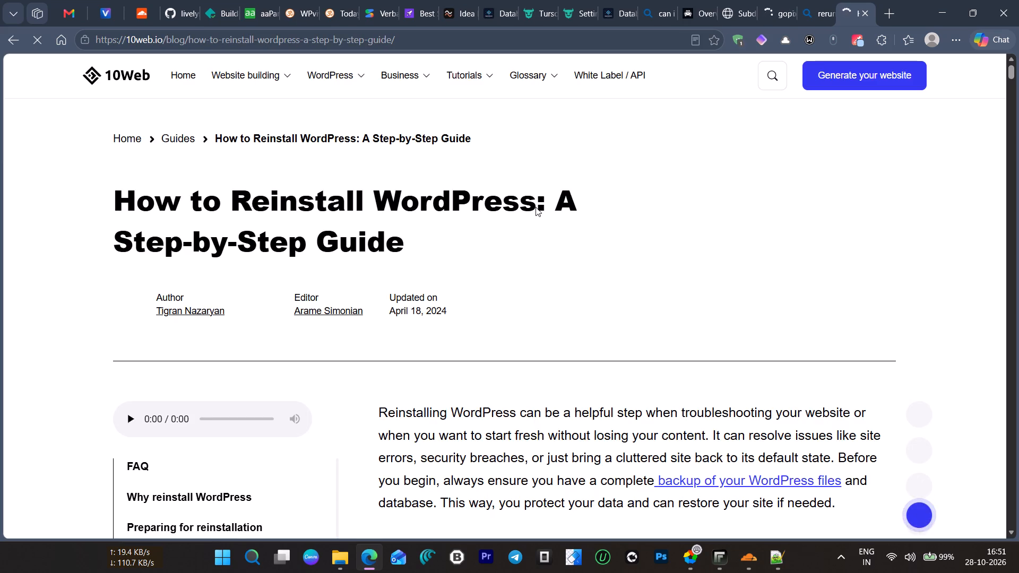
pyautogui.scroll(-12, 426, 324)
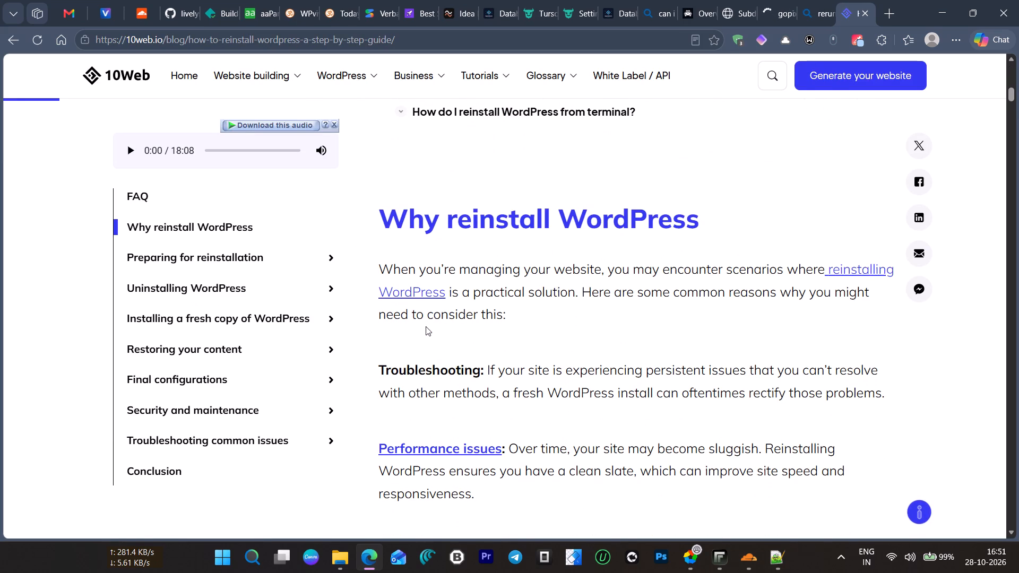
pyautogui.scroll(-5, 426, 326)
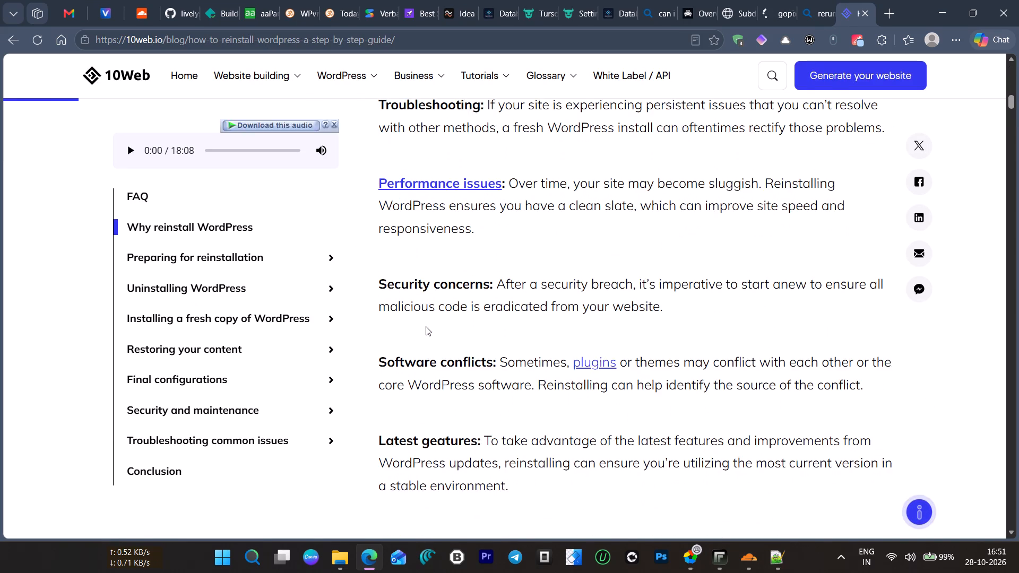
pyautogui.scroll(-9, 426, 326)
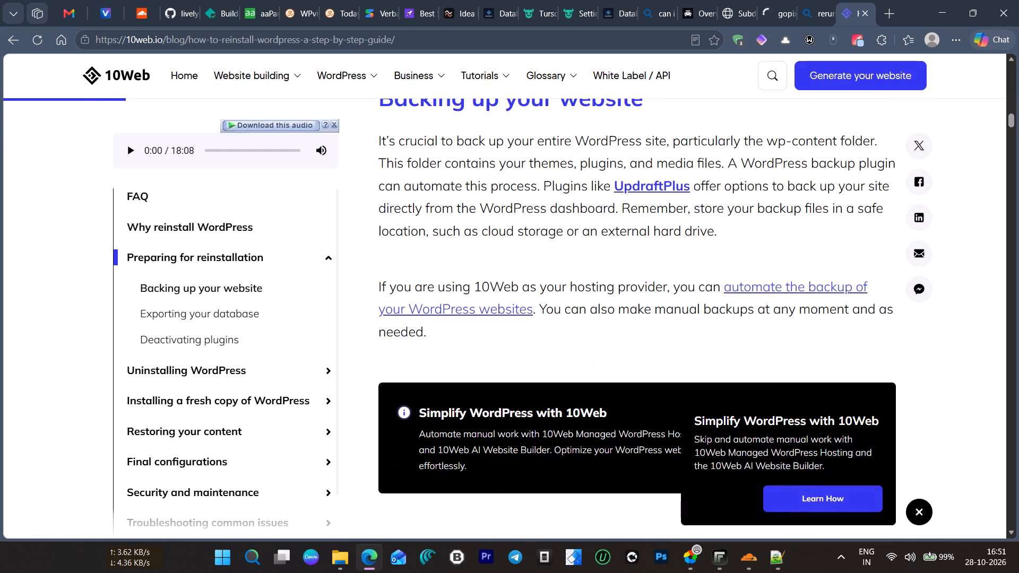
pyautogui.scroll(-9, 426, 328)
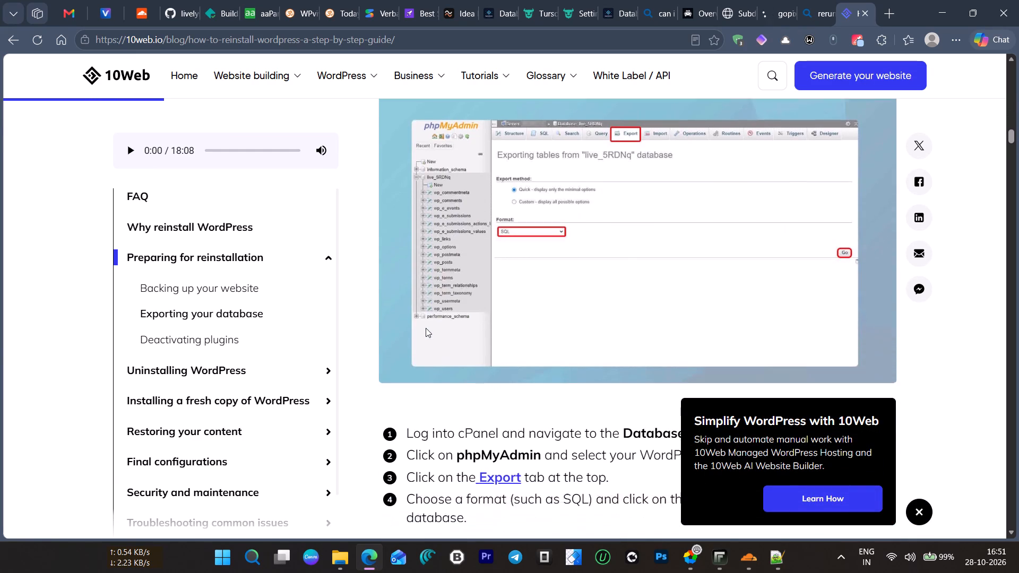
pyautogui.scroll(1, 426, 328)
pyautogui.scroll(-4, 426, 328)
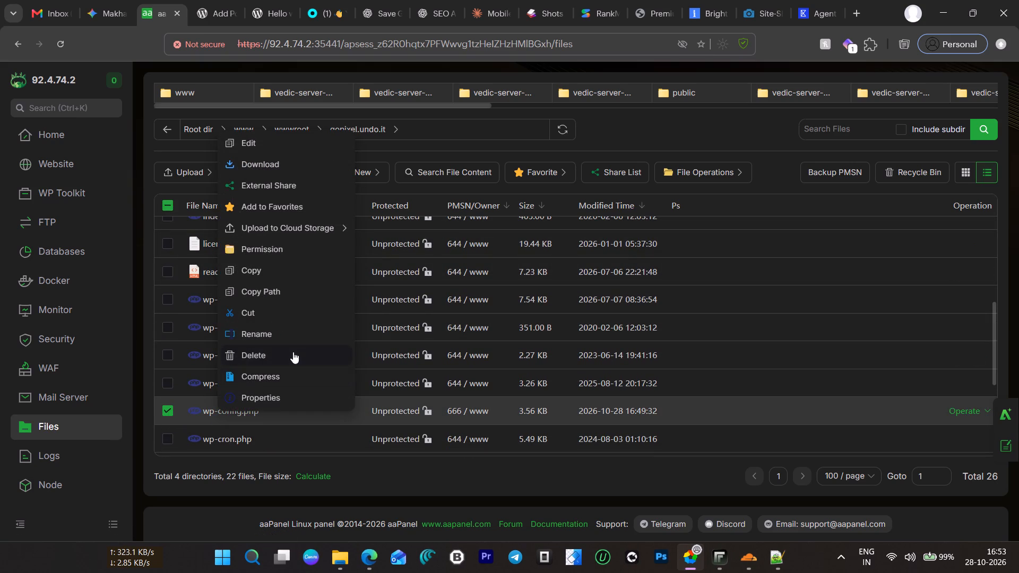
pyautogui.click(293, 352)
pyautogui.click(612, 352)
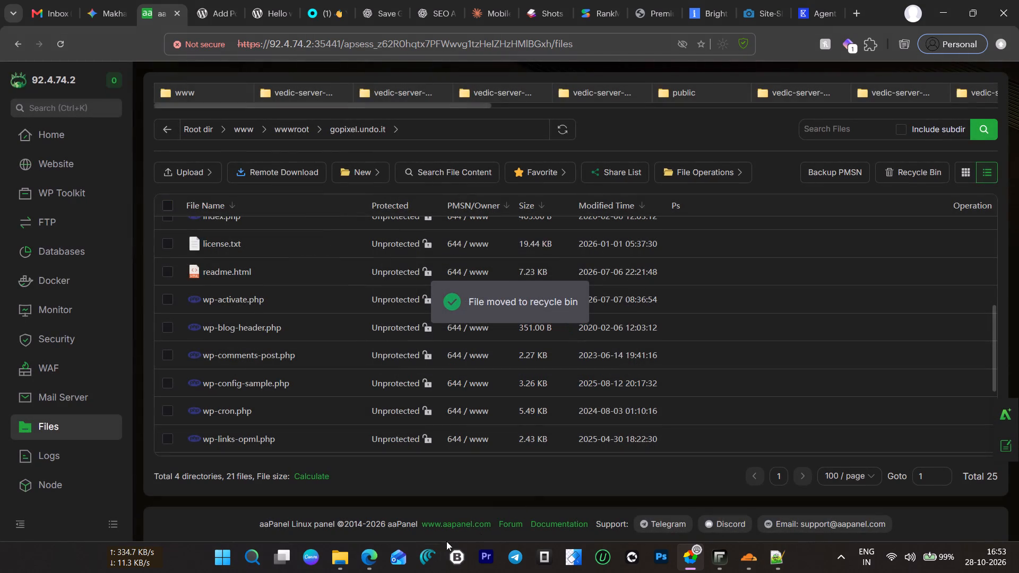
# Switch back to Microsoft Edge and reload the gopixel.undo.it home page.
pyautogui.click(376, 556)
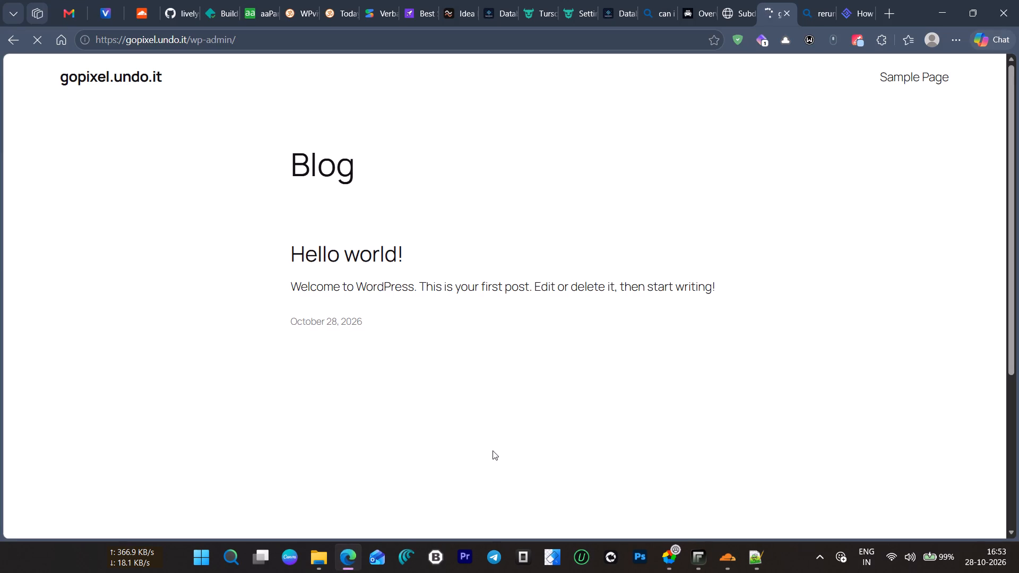
pyautogui.click(36, 39)
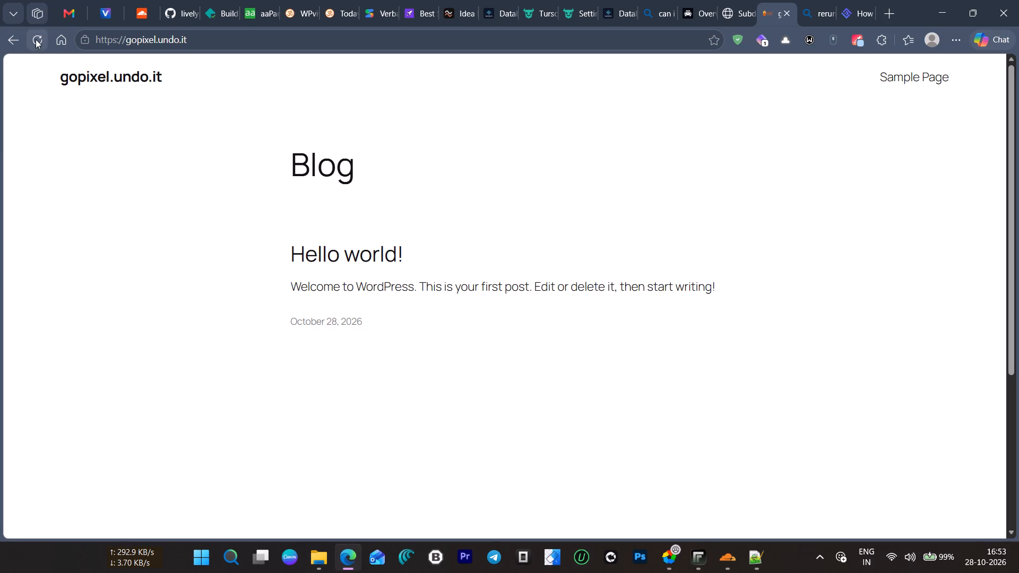
pyautogui.click(134, 36)
pyautogui.press('Return')
pyautogui.click(32, 37)
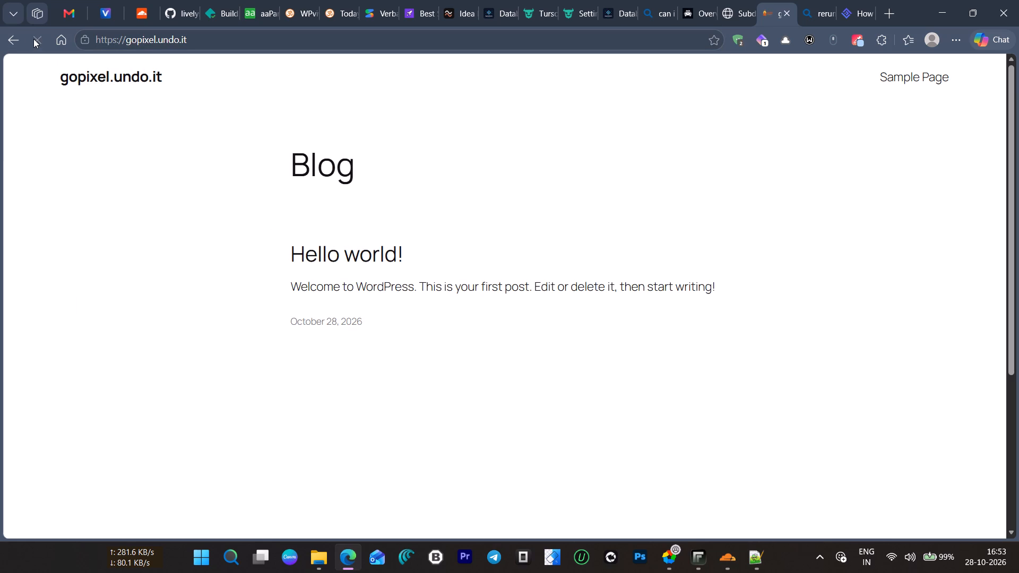
pyautogui.click(33, 39)
pyautogui.click(122, 41)
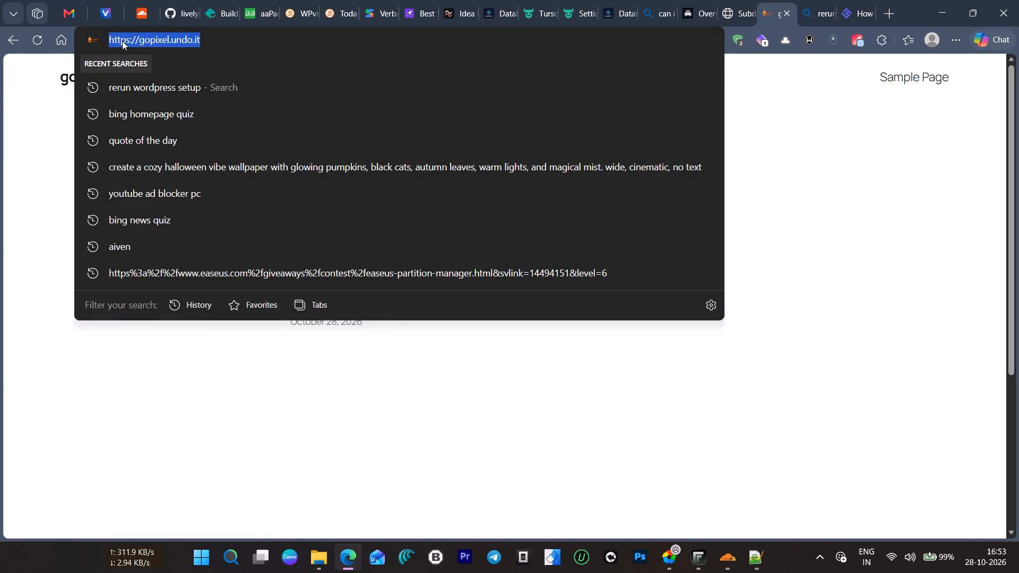
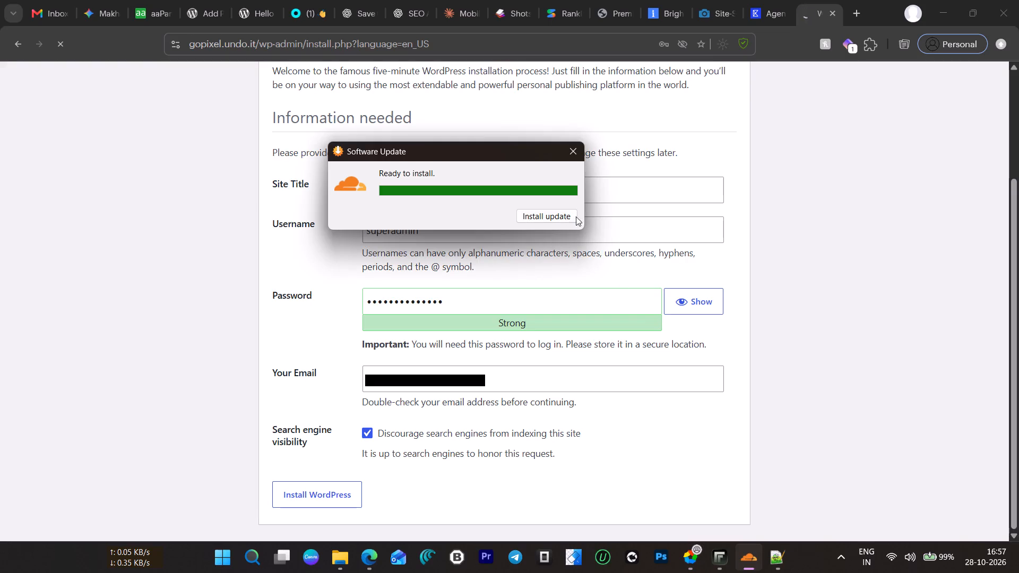
# Install the pending Cloudflare One Client software update.
pyautogui.click(563, 216)
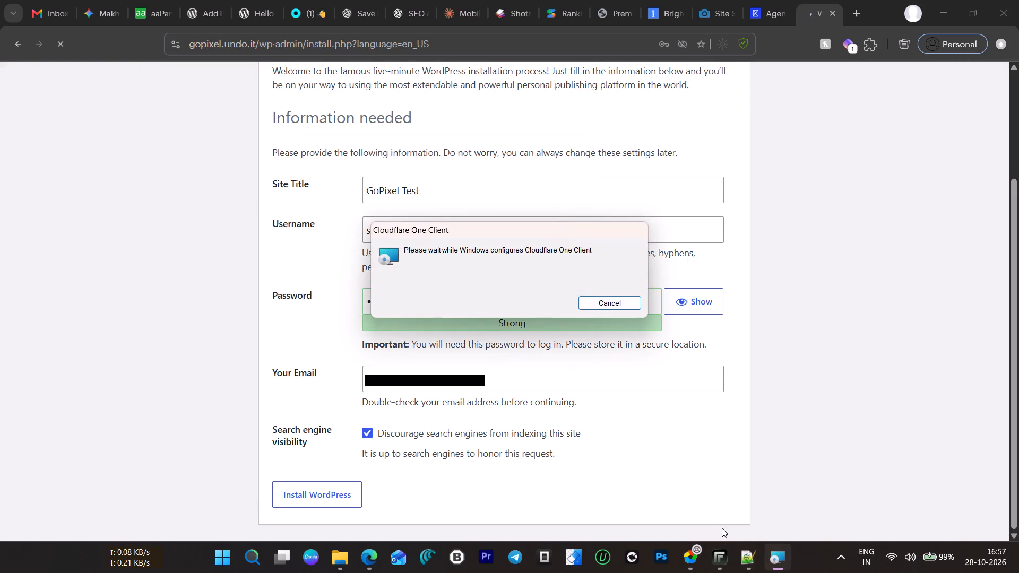
# Switch to Notepad++, delete the selected text below the gopixel.undo.it login details in the new 9 note, and minimise the window.
pyautogui.click(745, 567)
pyautogui.press('BackSpace')
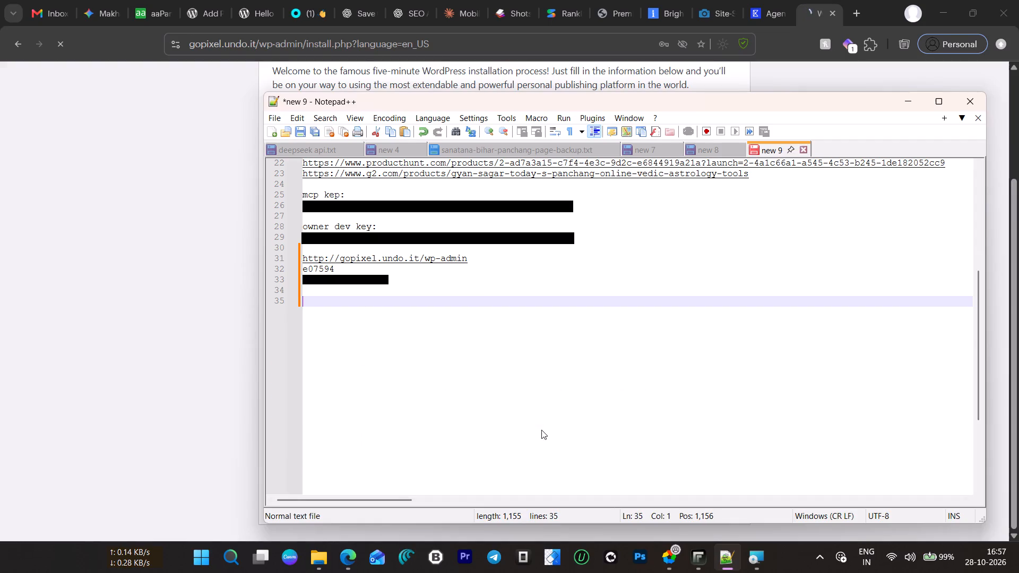
pyautogui.click(901, 100)
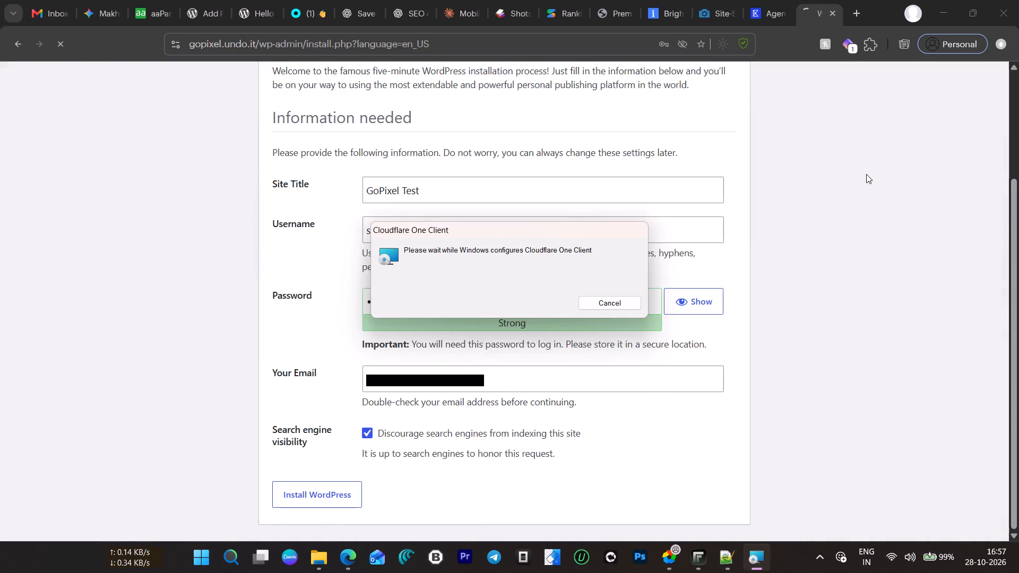